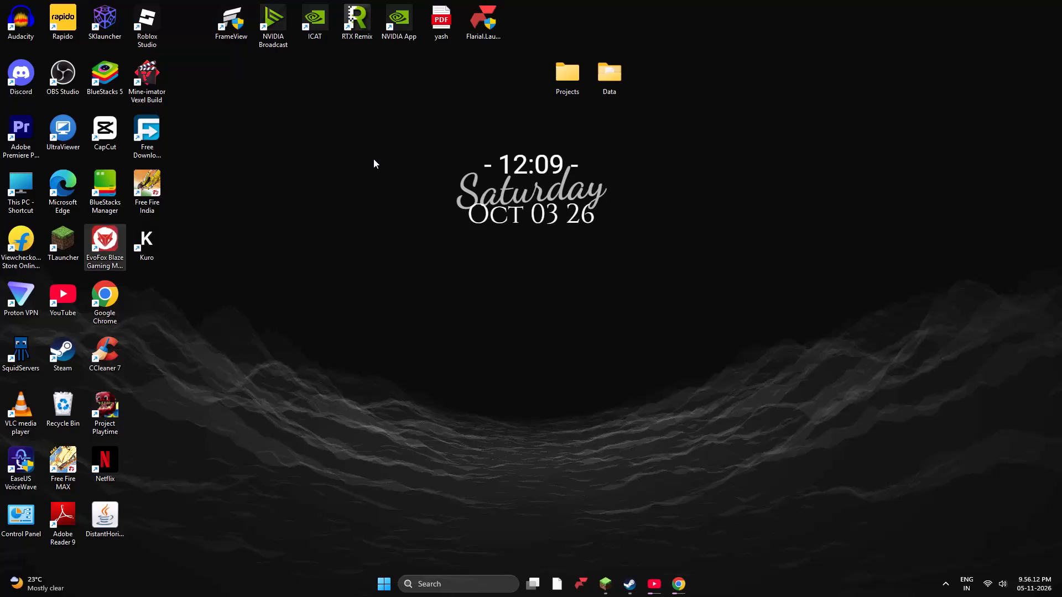
# Launch Adobe Premiere and create a new project named mysterio gamerz.
pyautogui.doubleClick(35, 128)
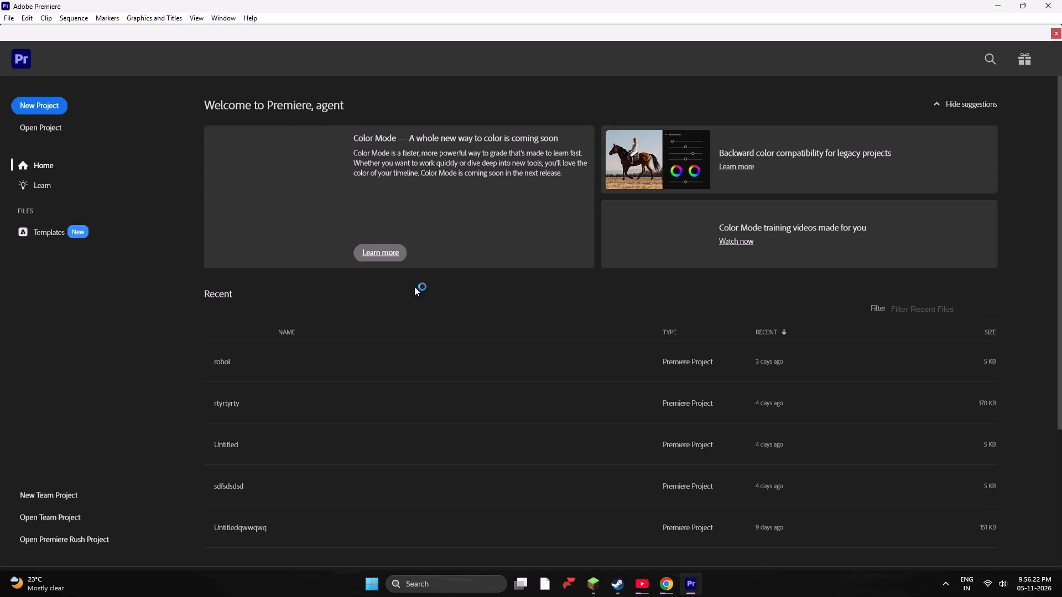
pyautogui.click(48, 109)
pyautogui.press('BackSpace')
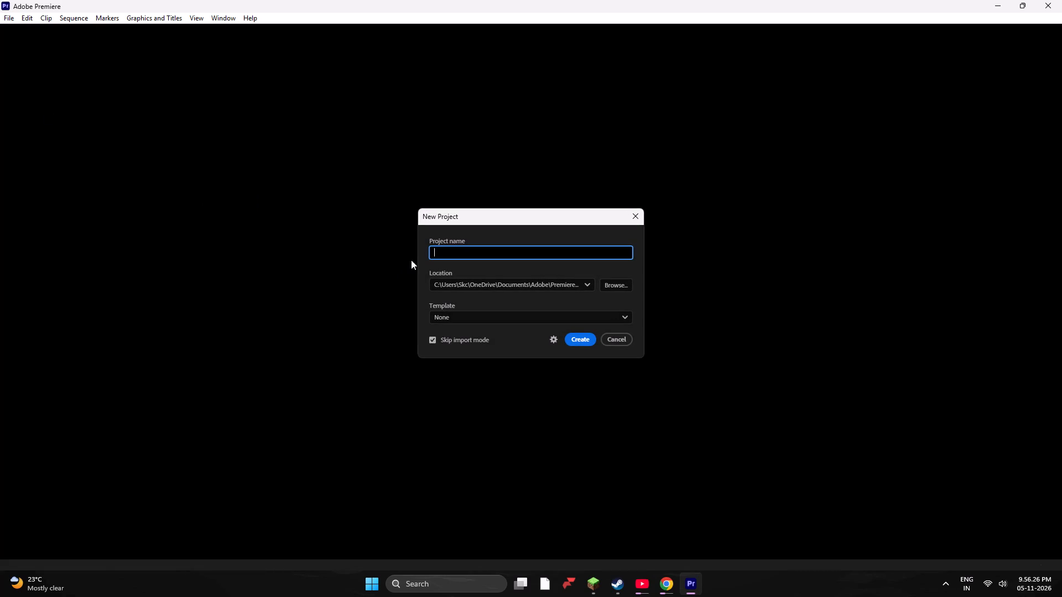
pyautogui.press('BackSpace')
pyautogui.press('BackSpace')
pyautogui.write('mysterio gamerz')
pyautogui.press('Return')
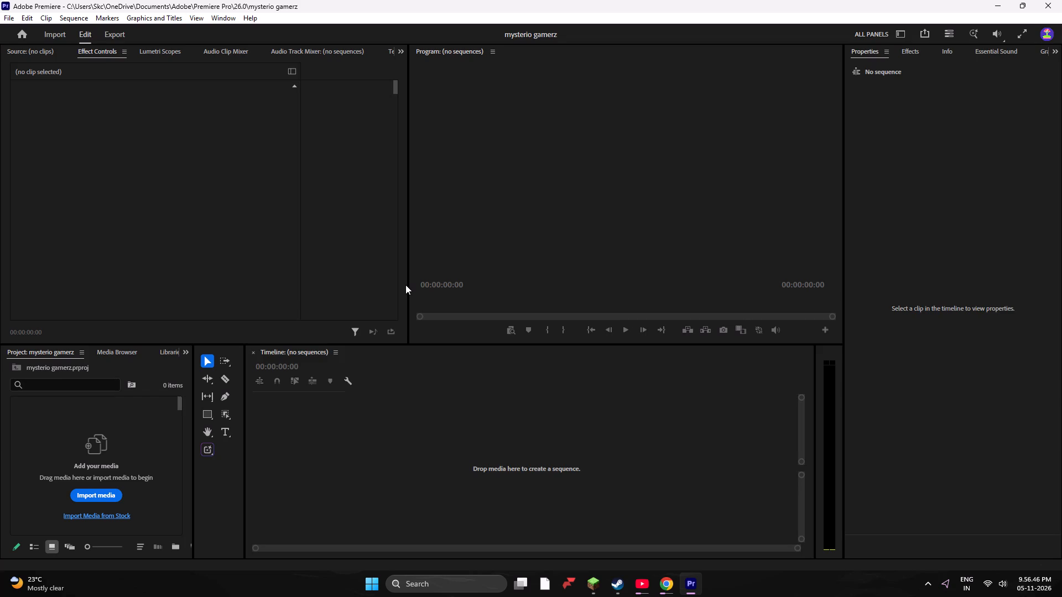
# Start importing media, browse to the bbs folder and play the 2026-11-05_21-48-22 clip repeatedly in Media Player to review it.
pyautogui.click(114, 497)
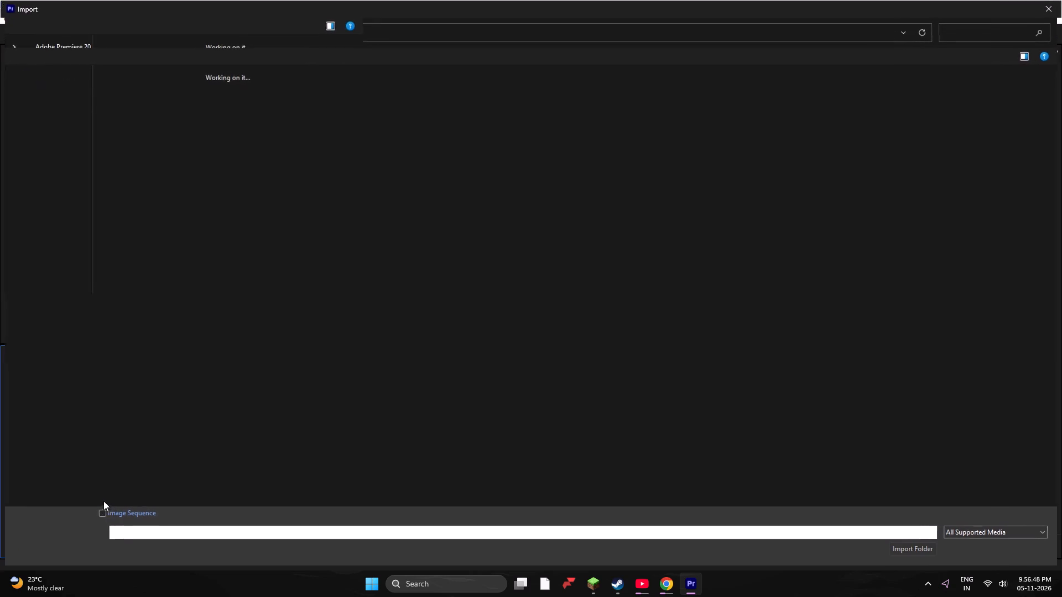
pyautogui.click(50, 259)
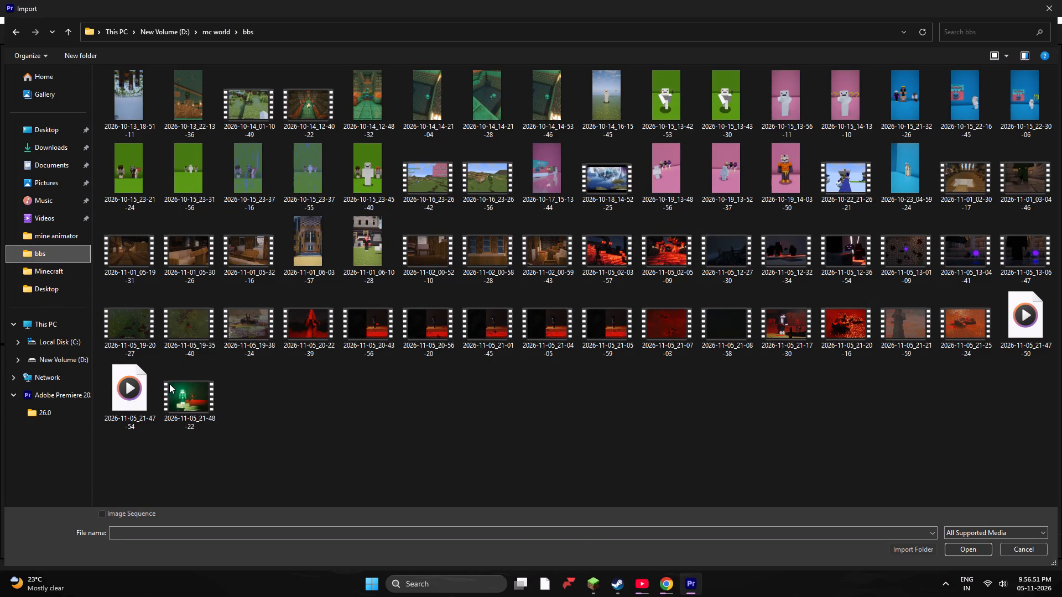
pyautogui.rightClick(169, 384)
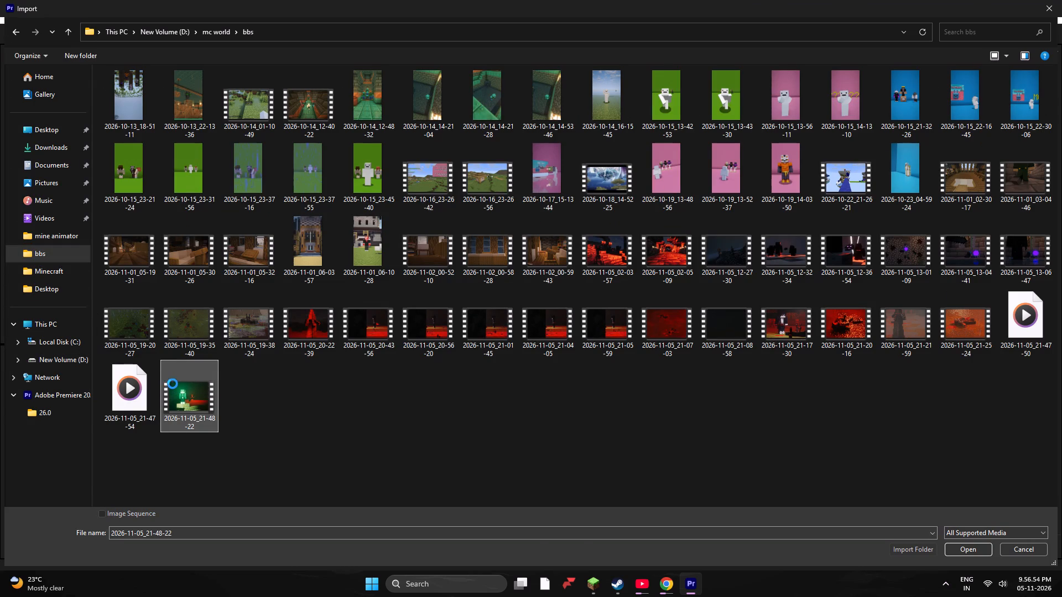
pyautogui.click(209, 134)
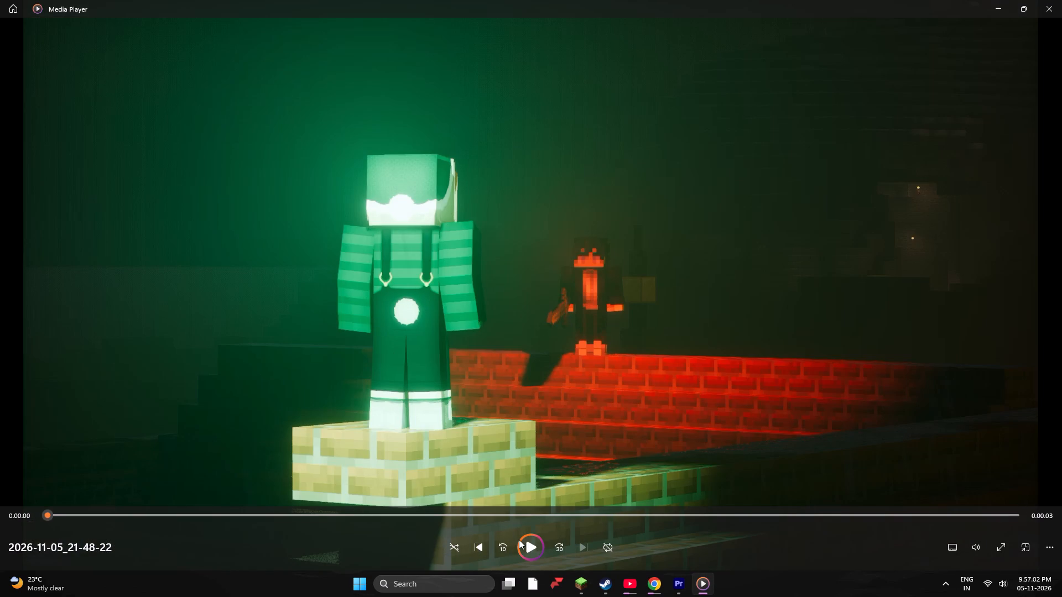
pyautogui.click(519, 540)
pyautogui.click(533, 550)
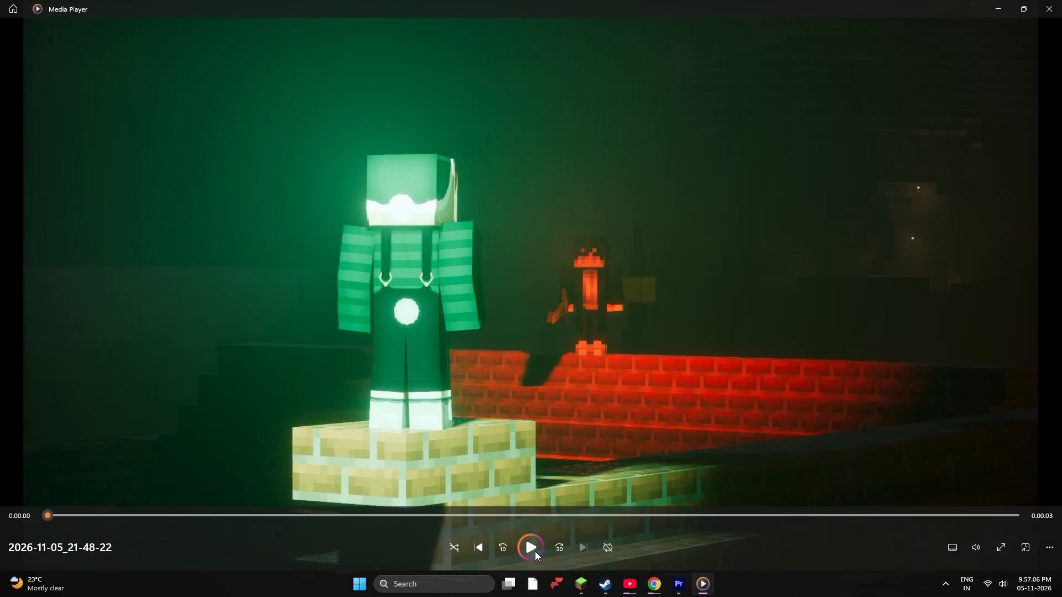
pyautogui.click(535, 551)
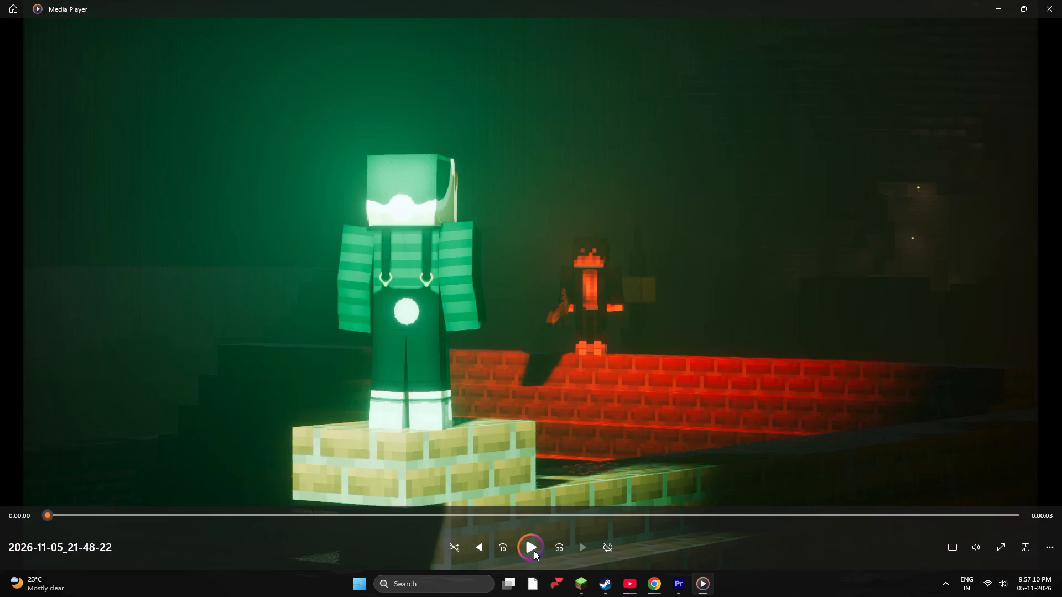
pyautogui.click(534, 550)
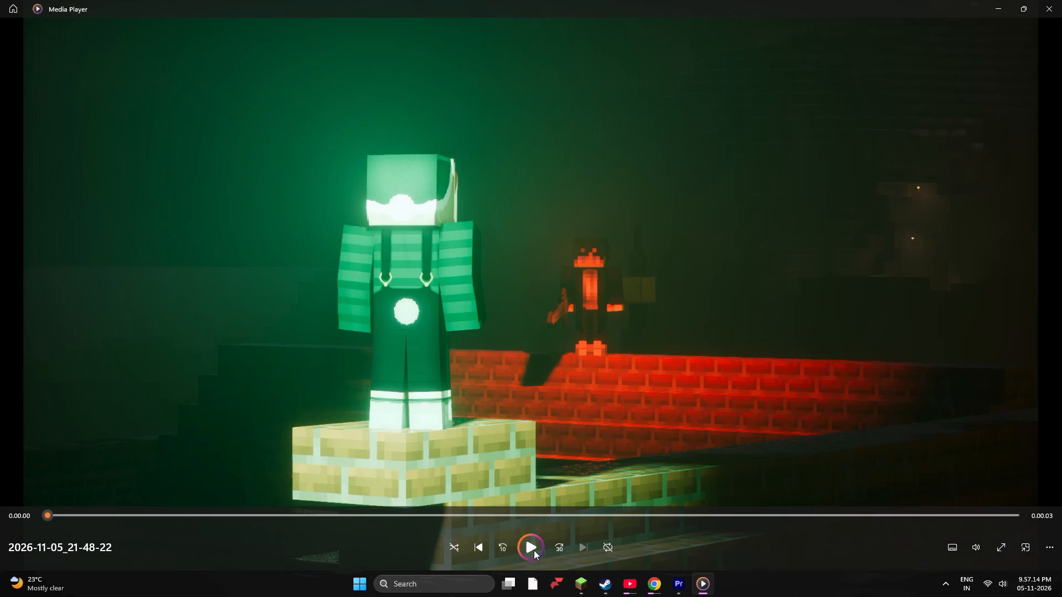
pyautogui.click(534, 550)
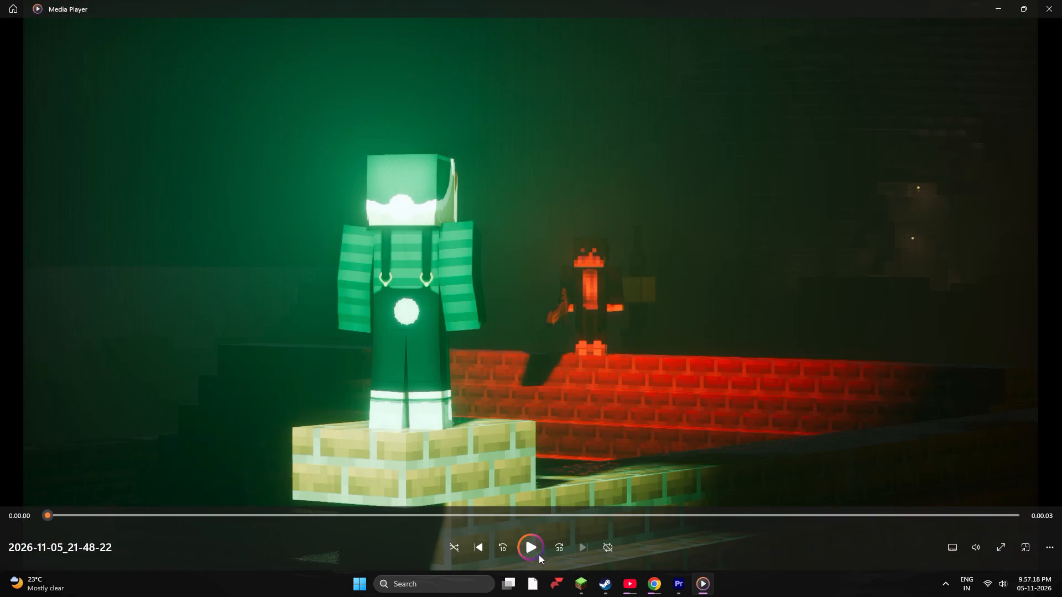
pyautogui.click(539, 552)
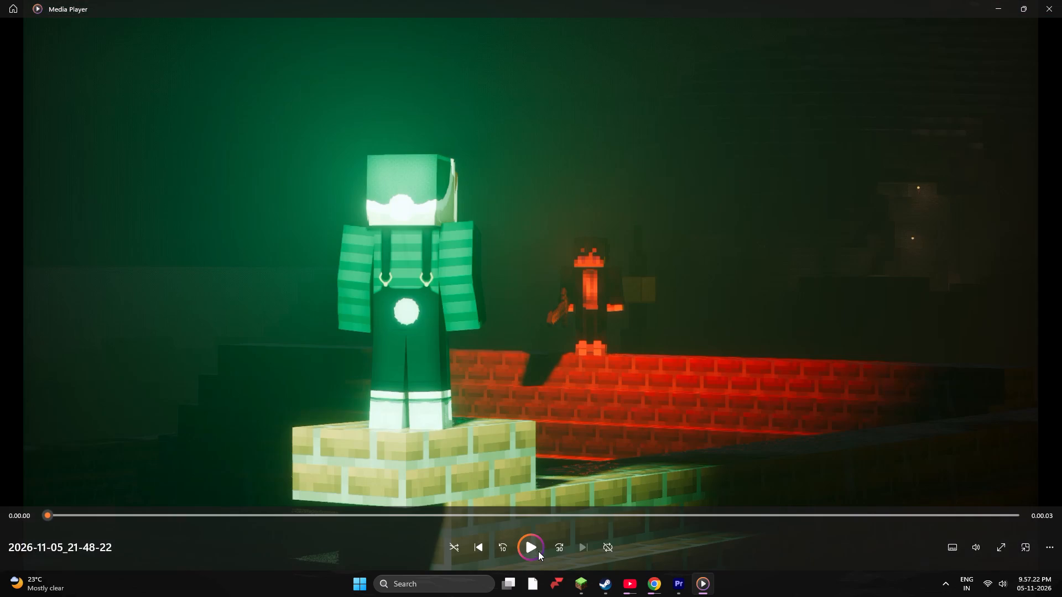
pyautogui.click(538, 551)
# Switch to the Minecraft animation editor, open the replay editor and review player/steve_bends_3d's pose keyframes around frames 22 and 35.
pyautogui.click(576, 580)
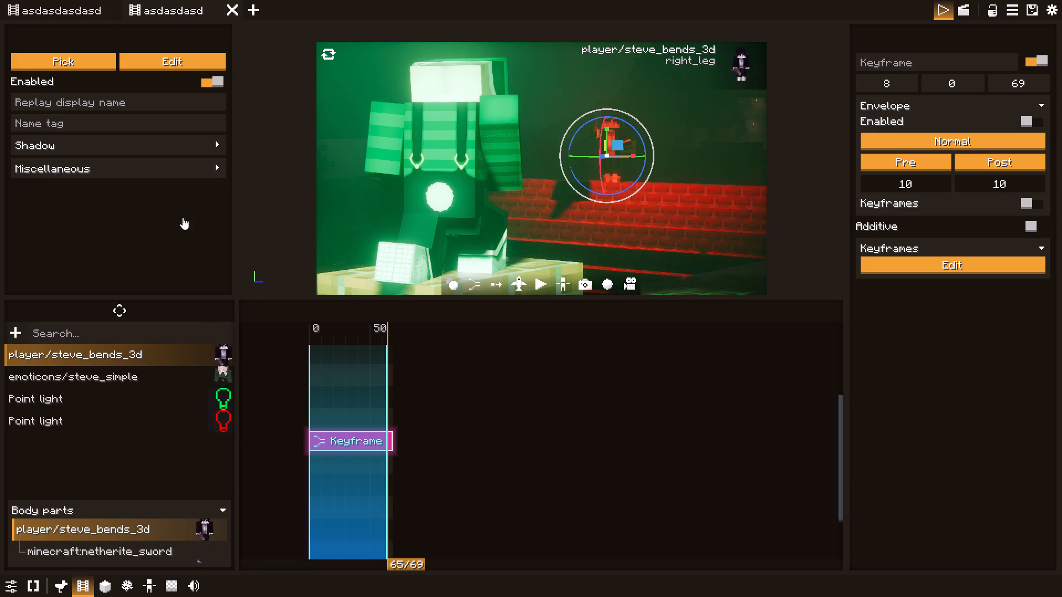
pyautogui.click(966, 0)
pyautogui.click(966, 8)
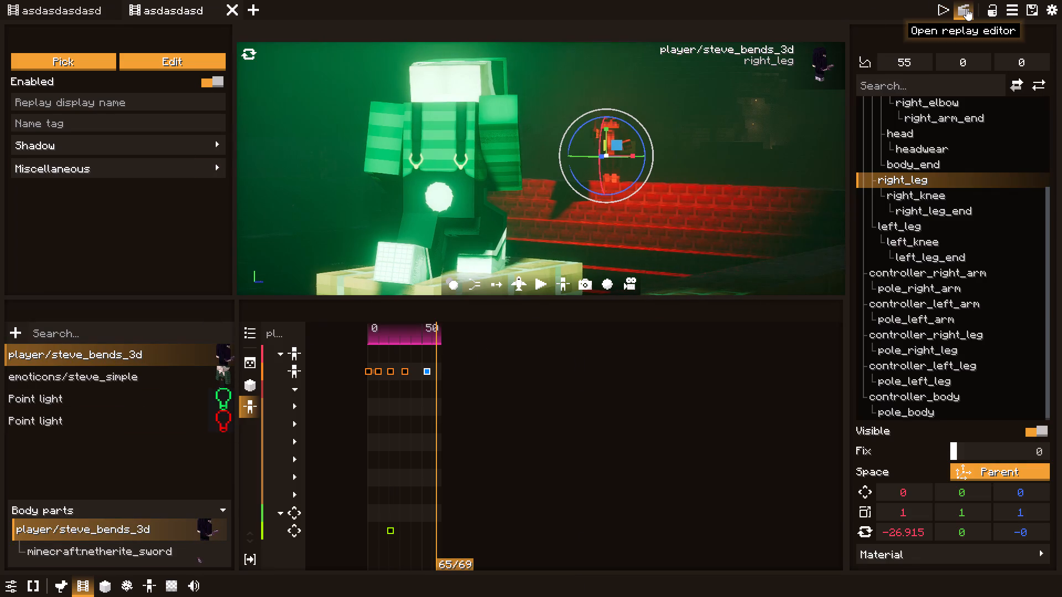
pyautogui.click(425, 370)
pyautogui.click(404, 368)
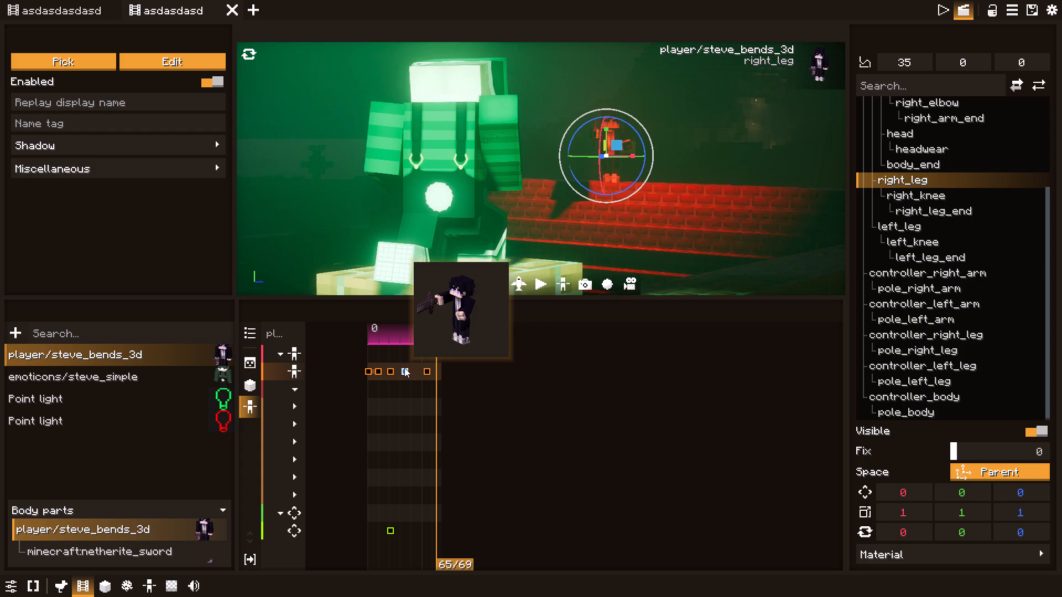
pyautogui.moveTo(405, 336); pyautogui.dragTo(391, 334)
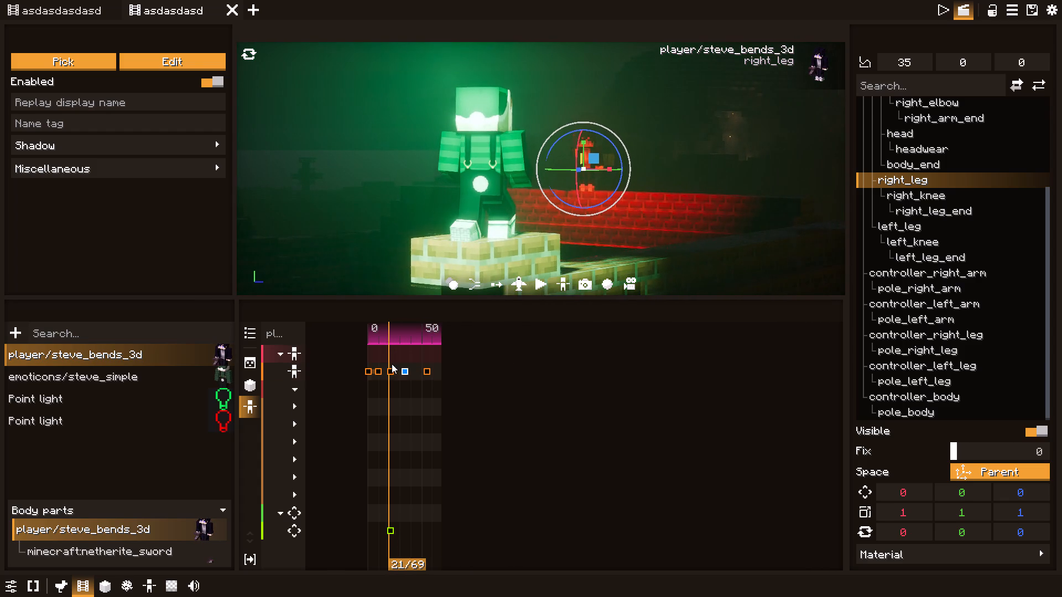
pyautogui.click(392, 364)
pyautogui.click(390, 368)
pyautogui.click(390, 370)
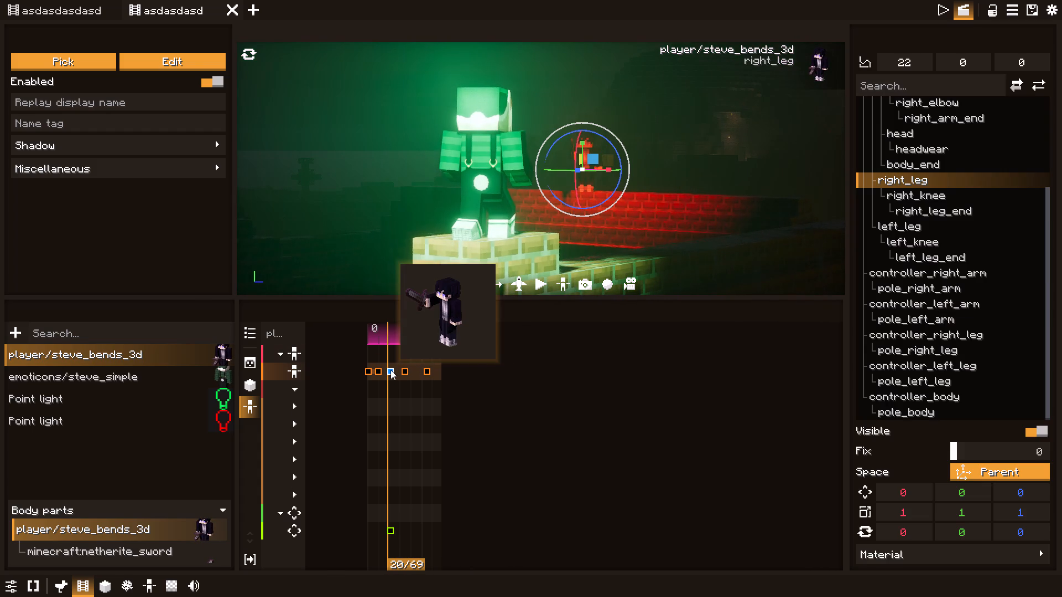
pyautogui.click(403, 370)
pyautogui.click(403, 342)
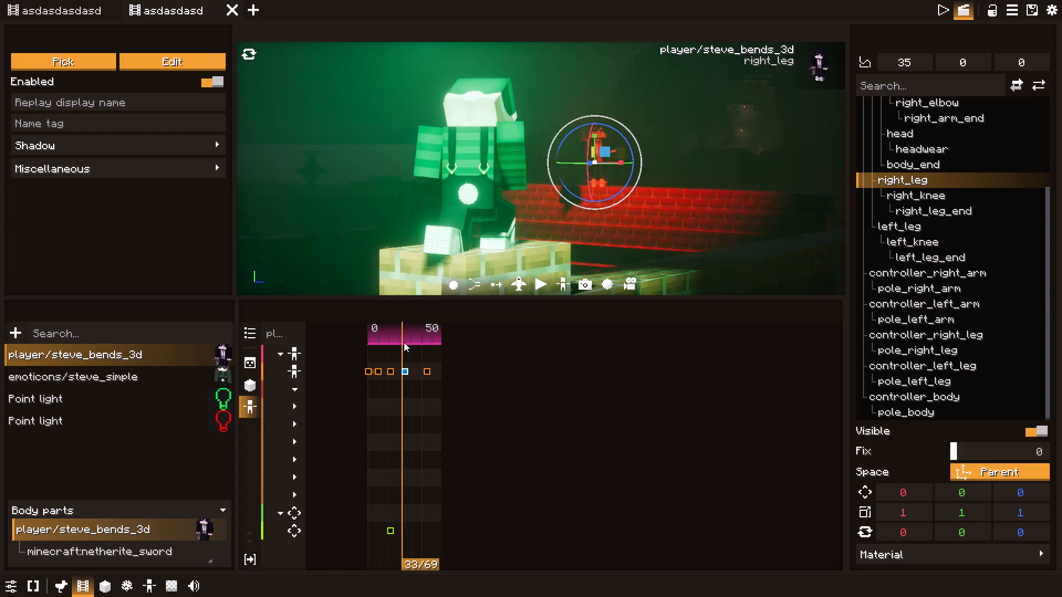
# In player/steve_bends_3d's pose keyframe at frame 55, rotate right_leg about X until it is close to vertical.
pyautogui.click(423, 370)
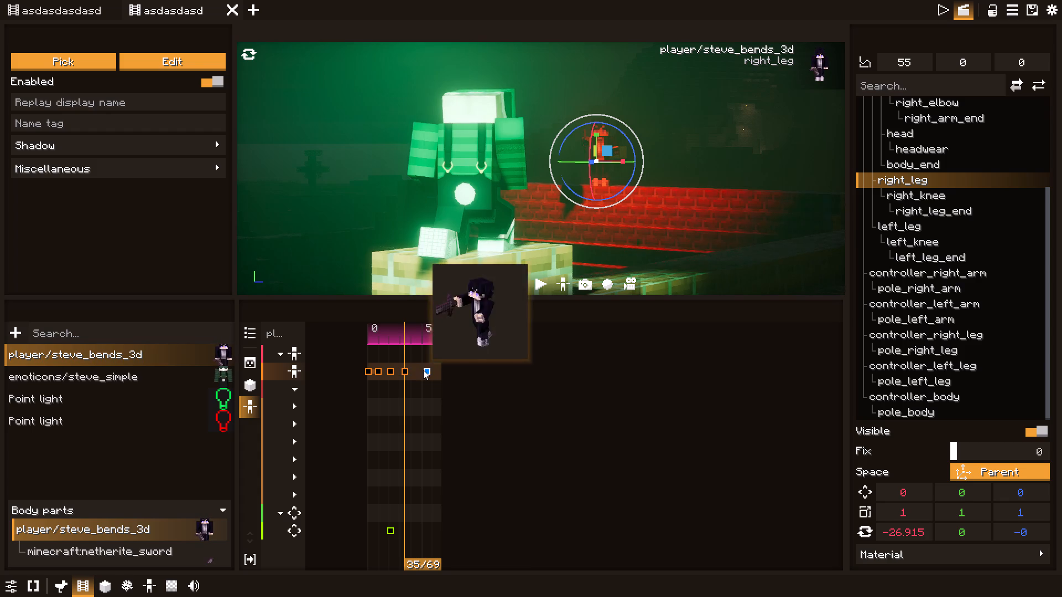
pyautogui.click(425, 338)
pyautogui.click(425, 369)
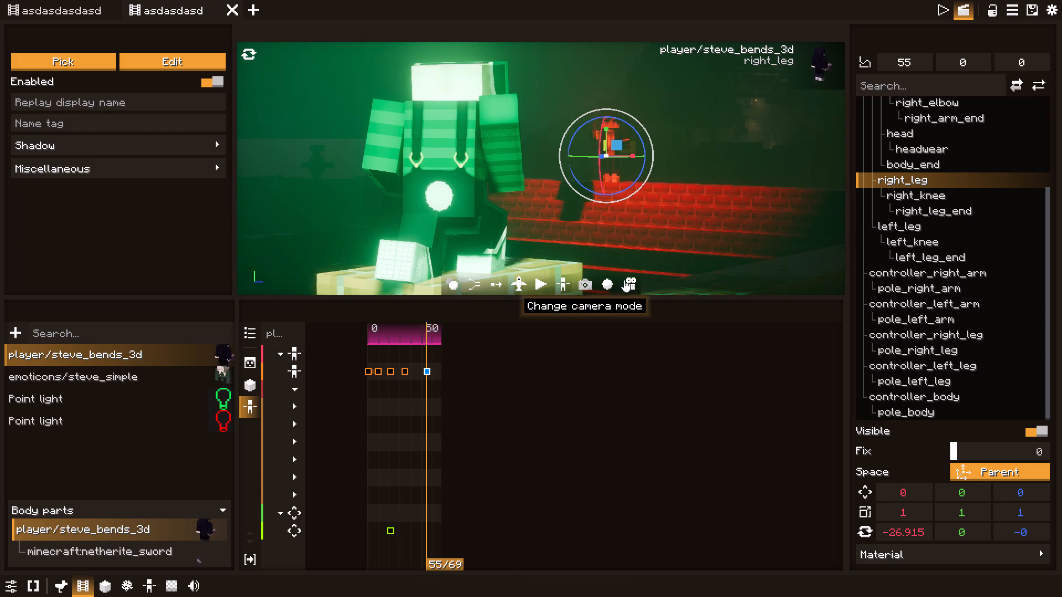
pyautogui.click(579, 277)
pyautogui.click(602, 308)
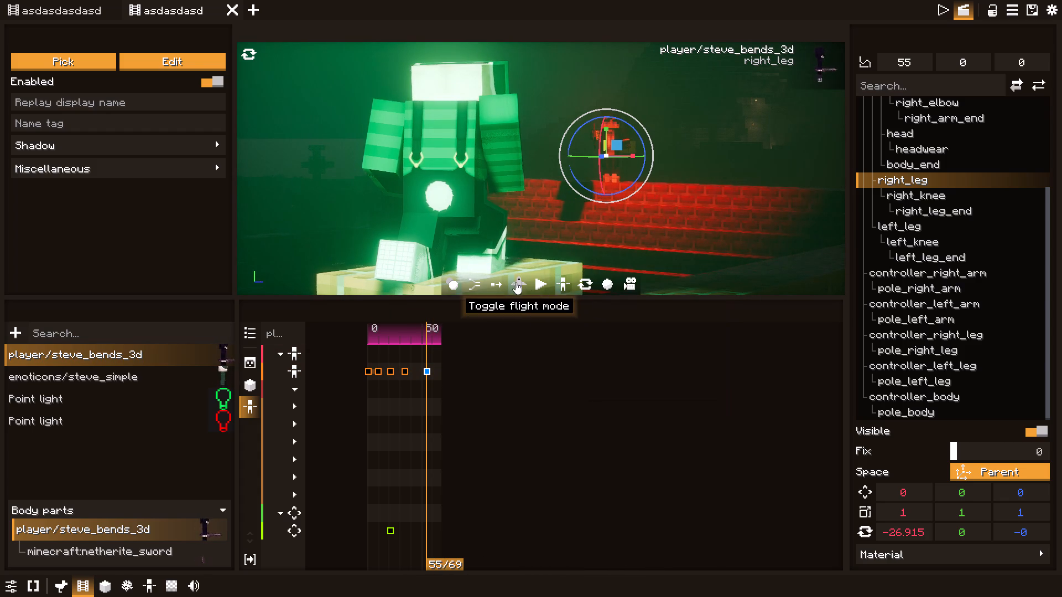
pyautogui.click(513, 281)
pyautogui.moveTo(532, 249); pyautogui.dragTo(559, 268)
pyautogui.press('w')
pyautogui.press('q')
pyautogui.press('space')
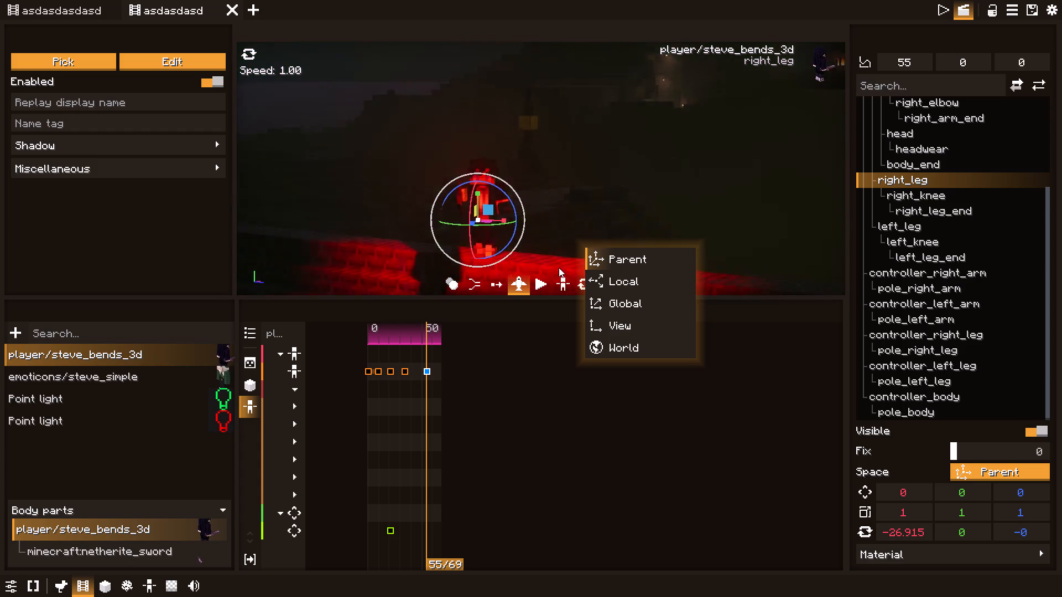
pyautogui.moveTo(559, 268); pyautogui.dragTo(460, 283)
pyautogui.press('d')
pyautogui.press('d')
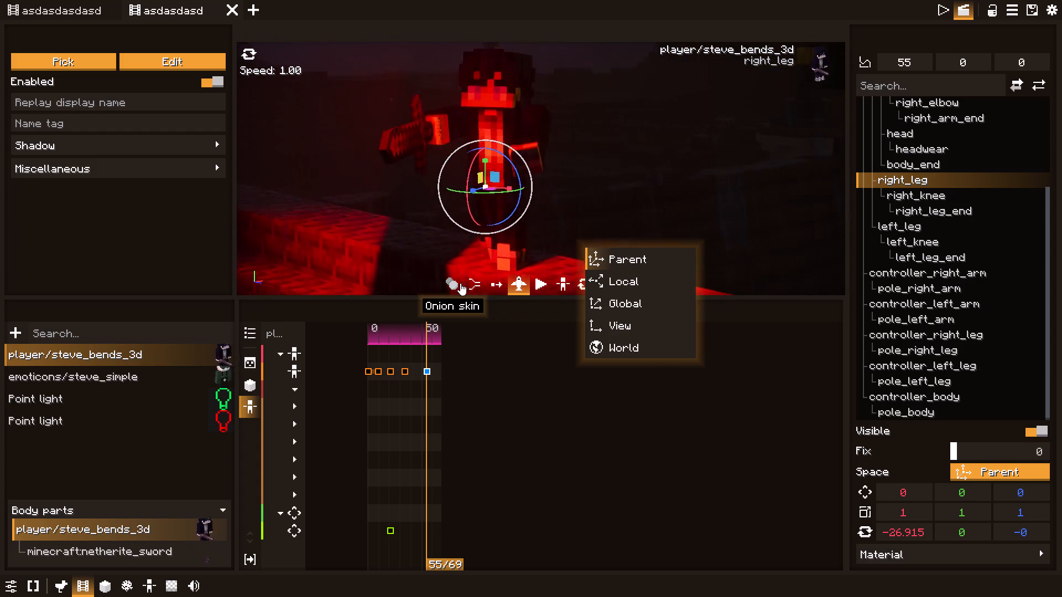
pyautogui.moveTo(460, 283); pyautogui.dragTo(401, 295)
pyautogui.press('d')
pyautogui.press('a')
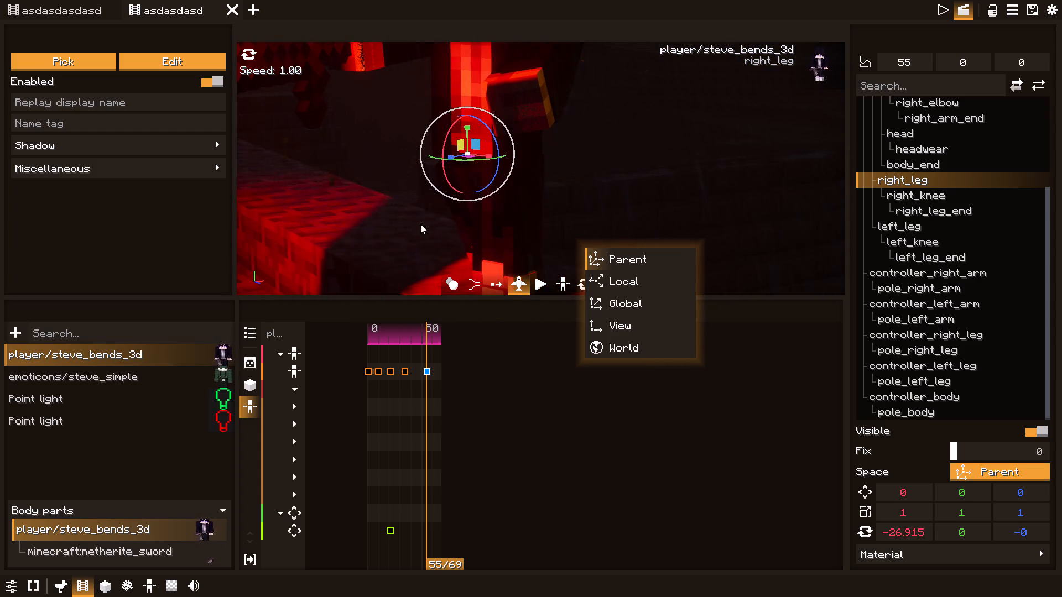
pyautogui.moveTo(449, 181); pyautogui.dragTo(445, 173)
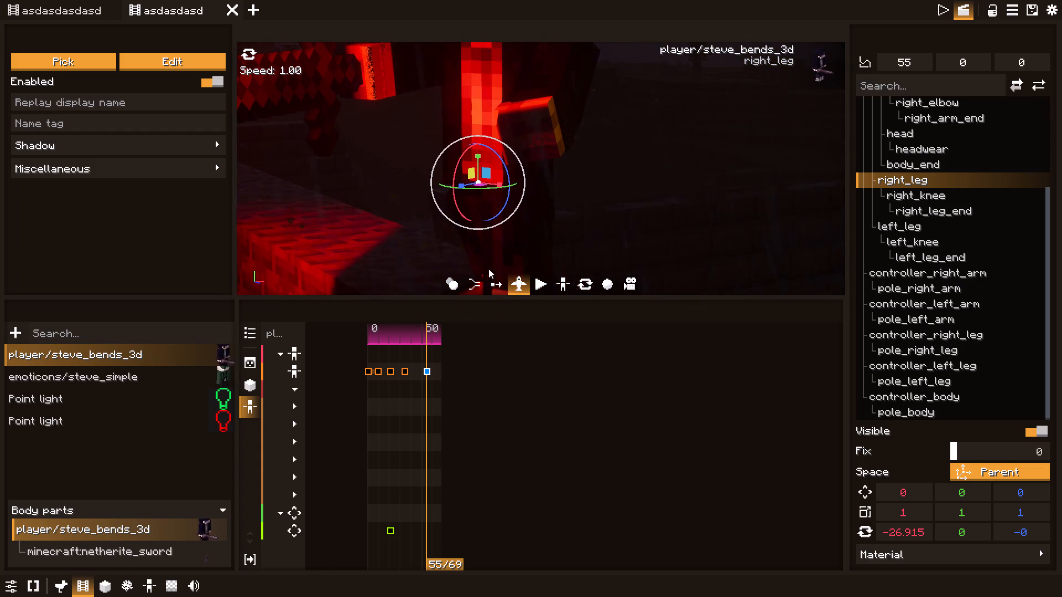
pyautogui.click(509, 285)
pyautogui.moveTo(454, 206); pyautogui.dragTo(452, 190)
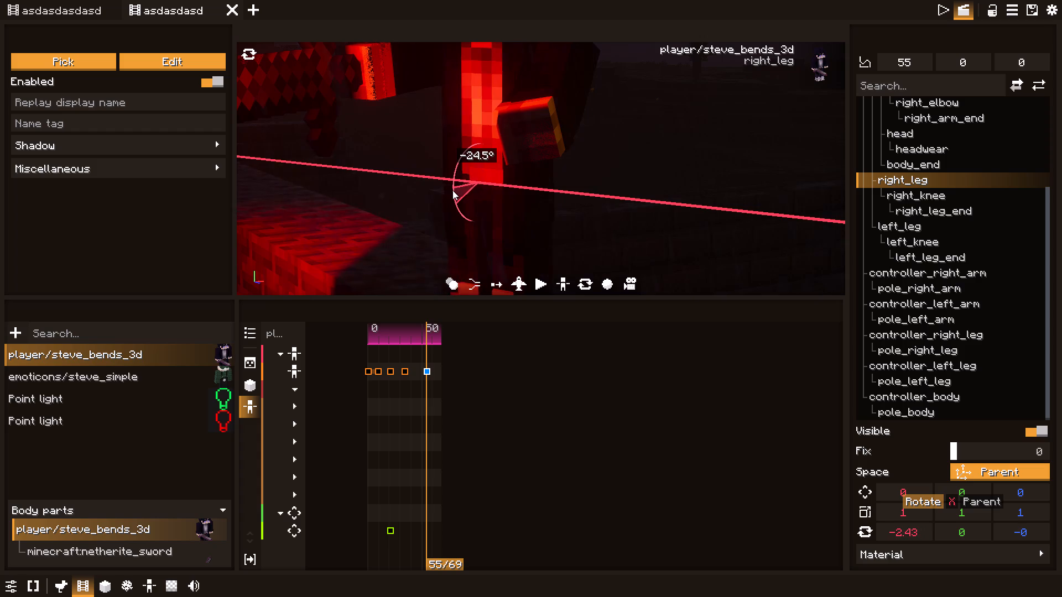
pyautogui.moveTo(452, 190); pyautogui.dragTo(452, 186)
# Rotate left_leg about X to about -21.8 degrees in the frame 55 pose.
pyautogui.click(496, 243)
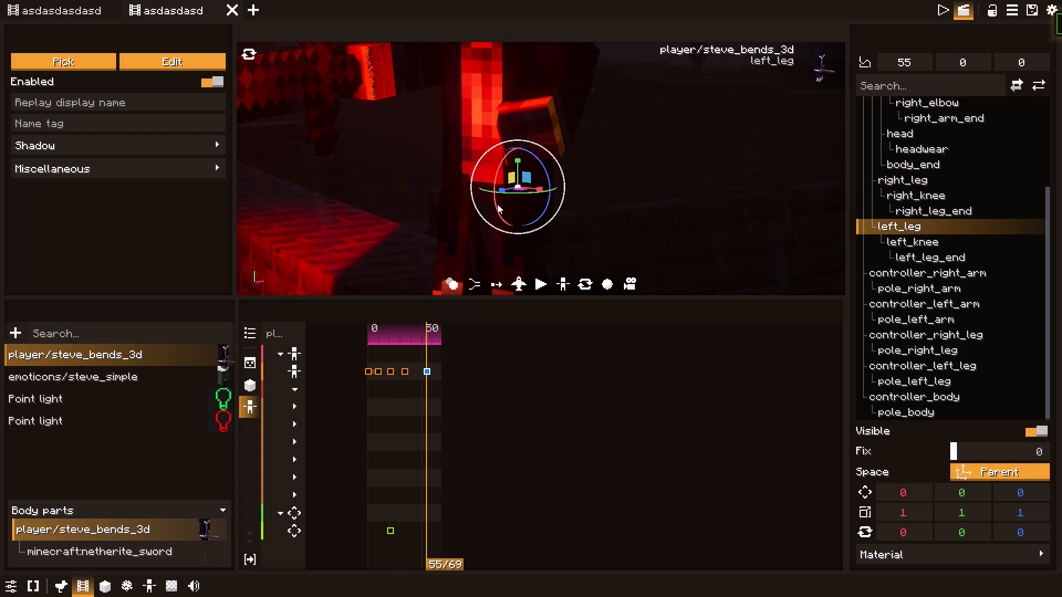
pyautogui.moveTo(495, 204); pyautogui.dragTo(500, 214)
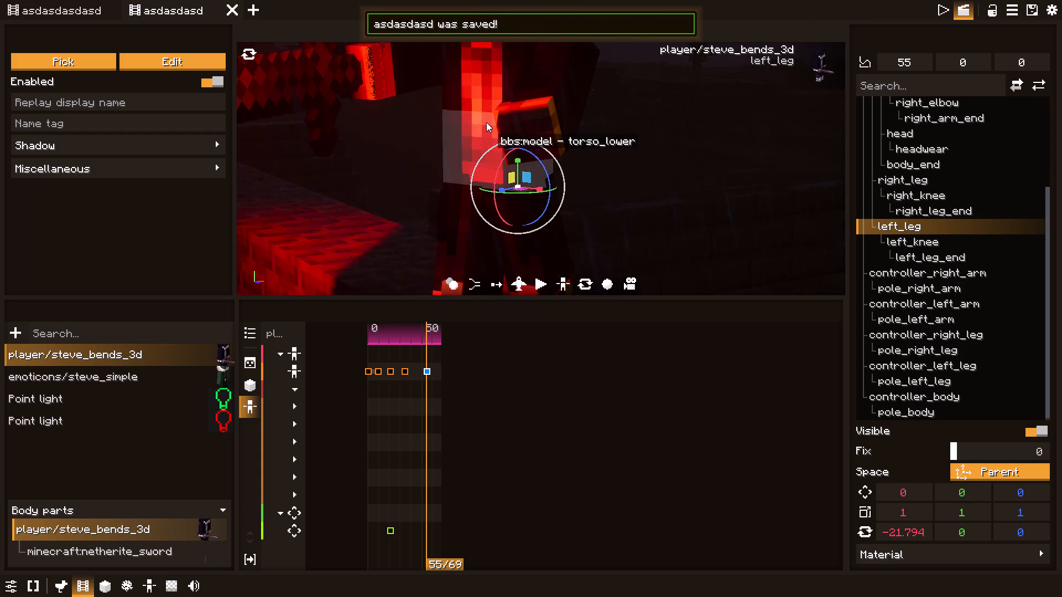
# Shift torso_lower to about -0.158 in Z and rotate it about Y to about 9.4 degrees.
pyautogui.click(486, 122)
pyautogui.click(490, 109)
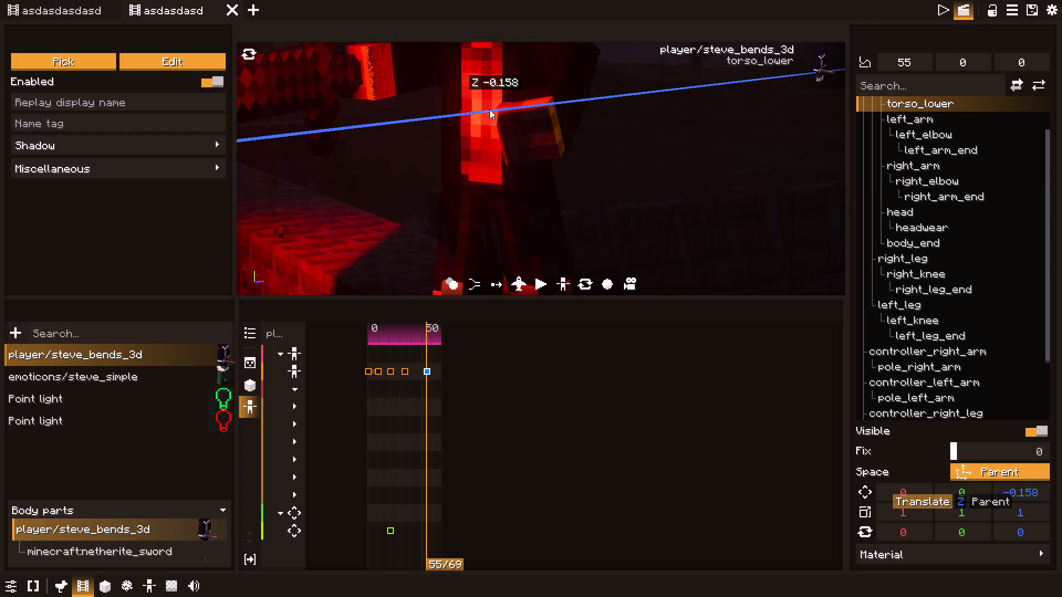
pyautogui.click(490, 113)
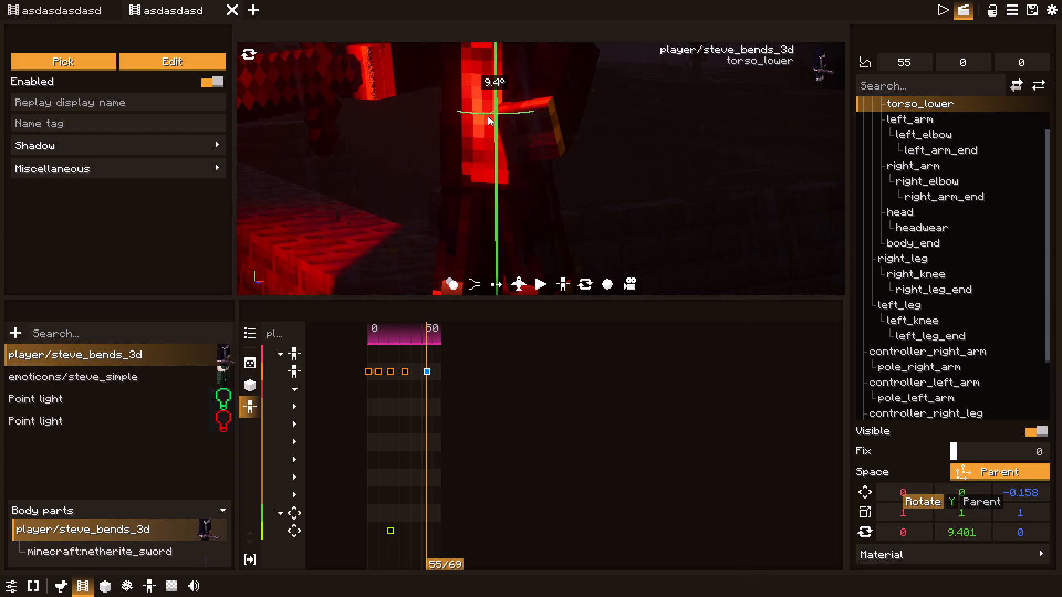
# Rotate low_body about Y to about 10.9 degrees in the frame 55 pose.
pyautogui.click(465, 88)
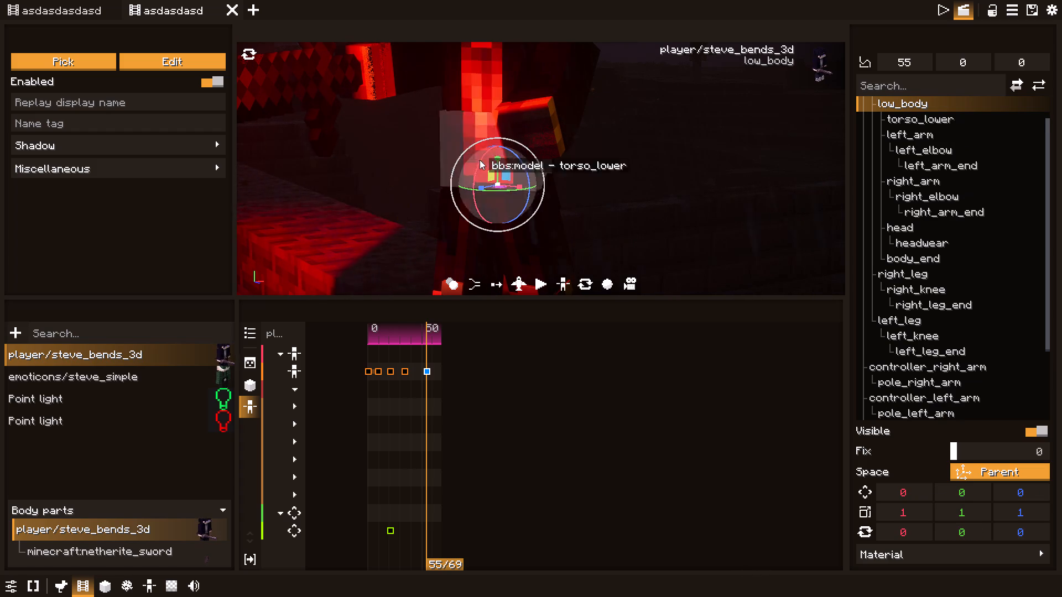
pyautogui.moveTo(477, 189); pyautogui.dragTo(487, 190)
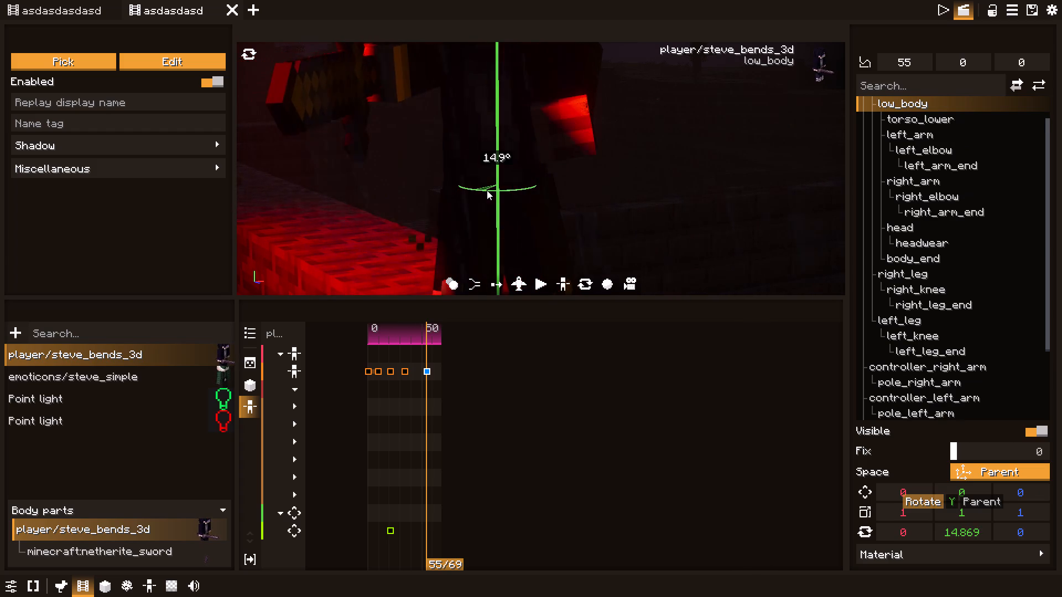
pyautogui.moveTo(487, 190); pyautogui.dragTo(485, 190)
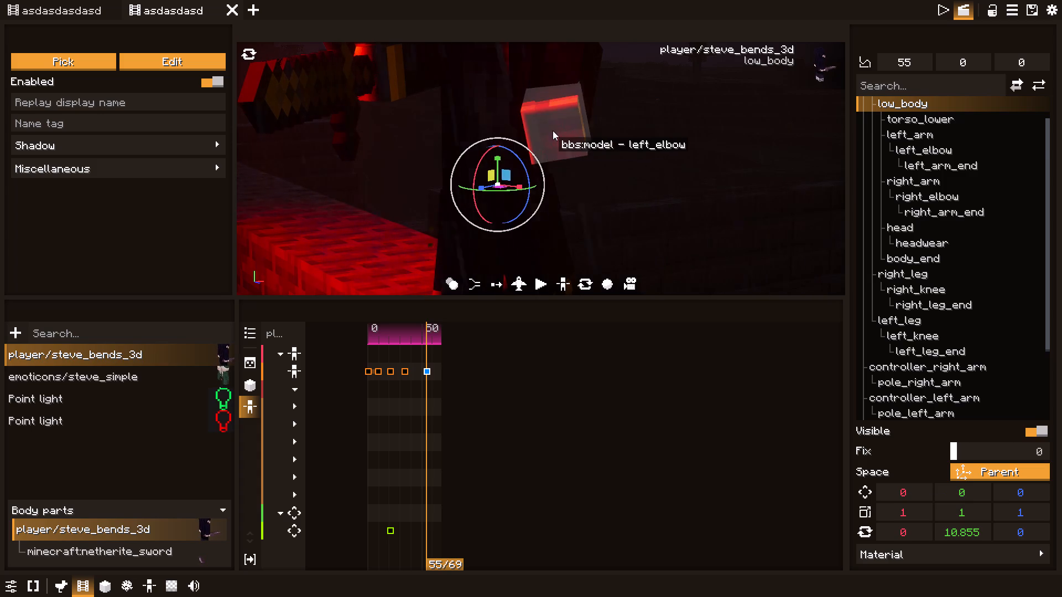
# Rotate left_elbow about X to about 28.4 degrees in the frame 55 pose.
pyautogui.click(553, 130)
pyautogui.moveTo(544, 118); pyautogui.dragTo(544, 142)
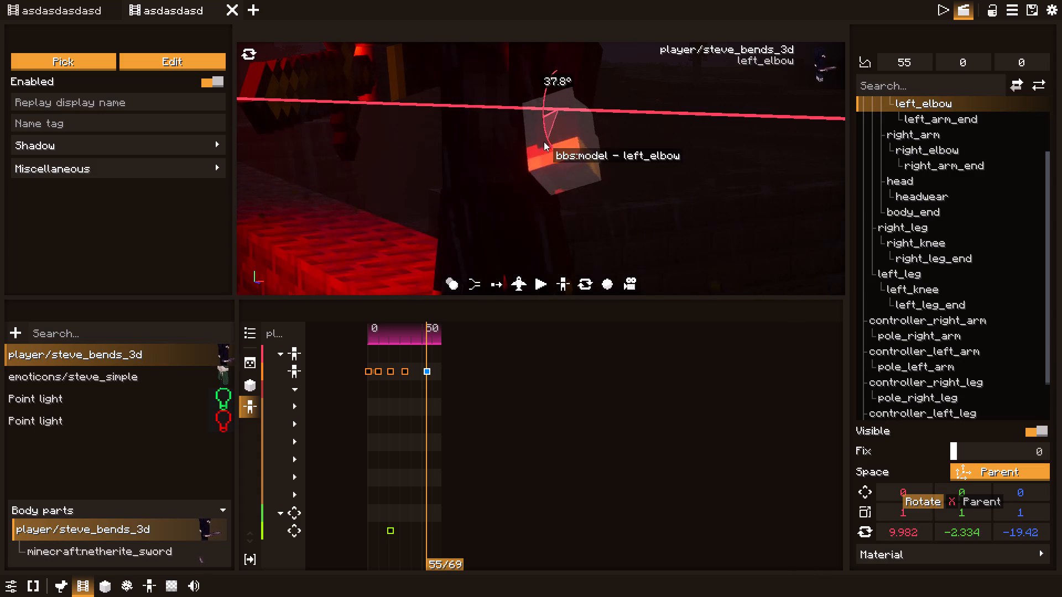
pyautogui.moveTo(544, 142); pyautogui.dragTo(543, 125)
# Rotate left_arm about X to about -86.8 degrees in the frame 55 pose and play back the motion around it.
pyautogui.click(585, 64)
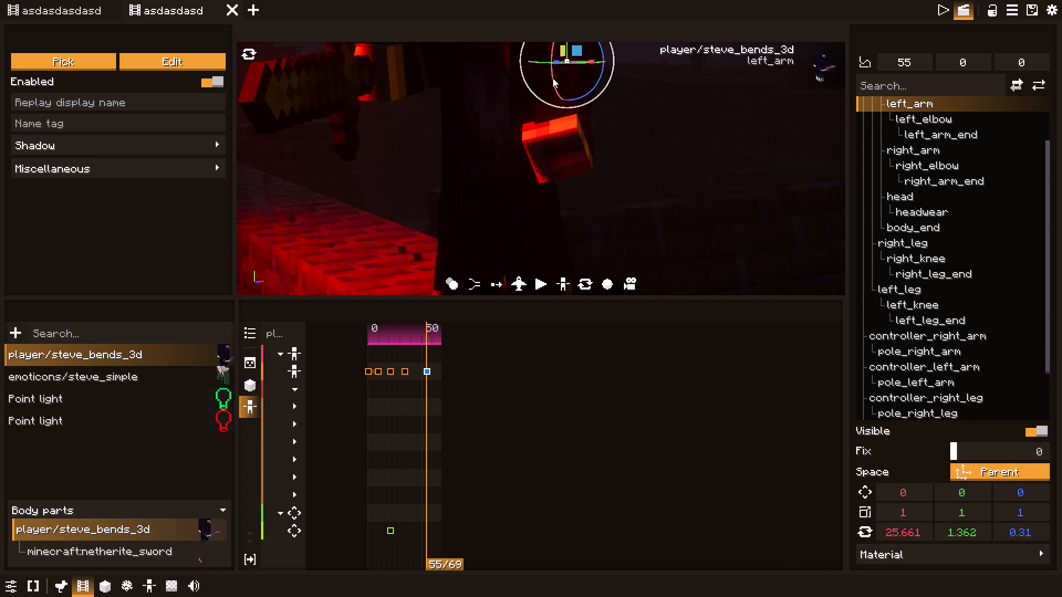
pyautogui.moveTo(551, 78); pyautogui.dragTo(668, 102)
pyautogui.click(650, 159)
pyautogui.moveTo(419, 331); pyautogui.dragTo(402, 331)
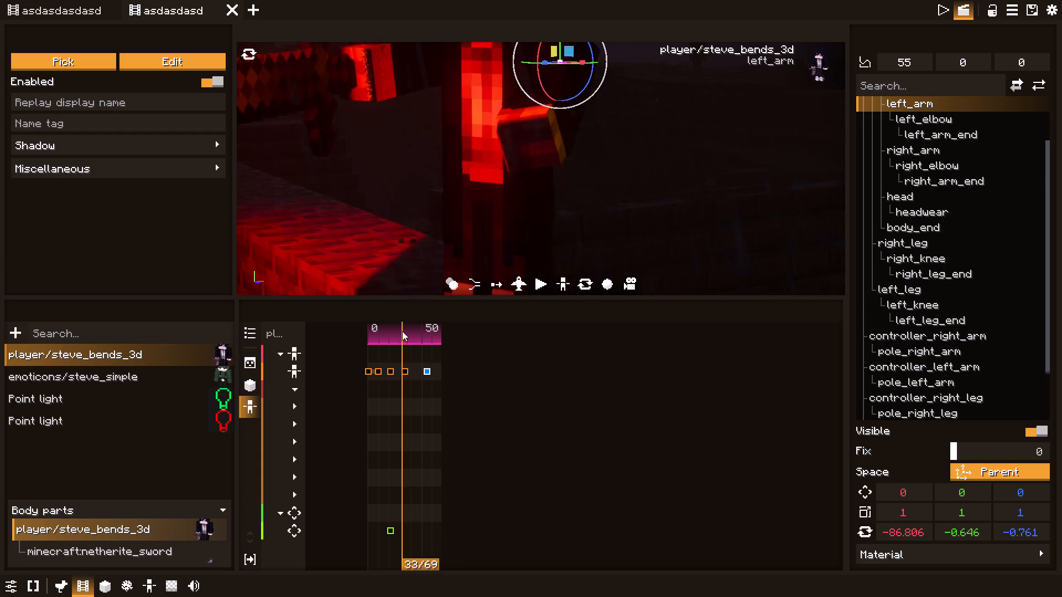
pyautogui.moveTo(402, 331); pyautogui.dragTo(404, 330)
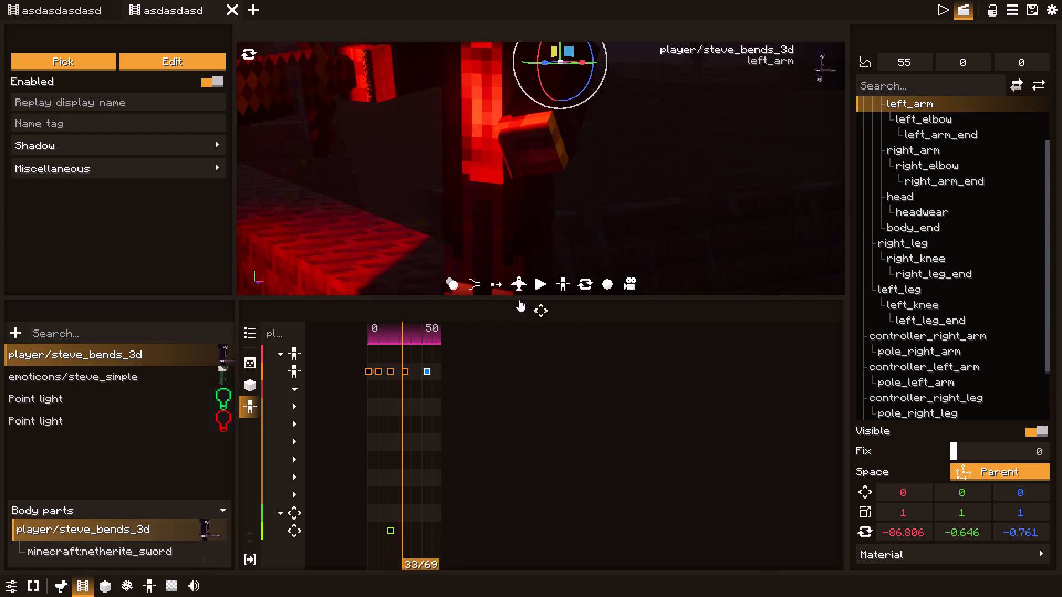
pyautogui.click(536, 282)
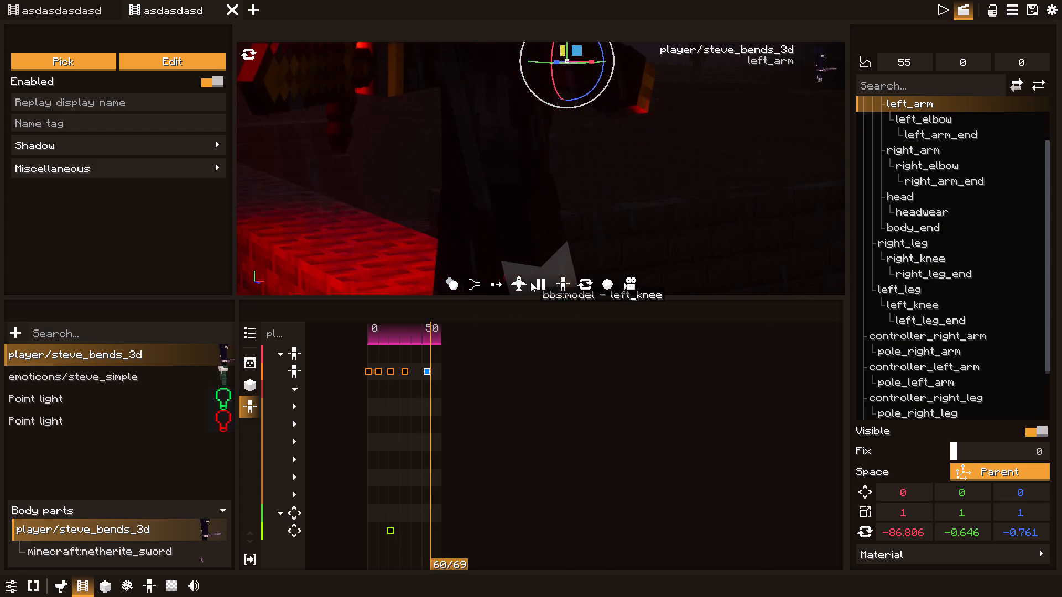
pyautogui.moveTo(408, 333); pyautogui.dragTo(438, 336)
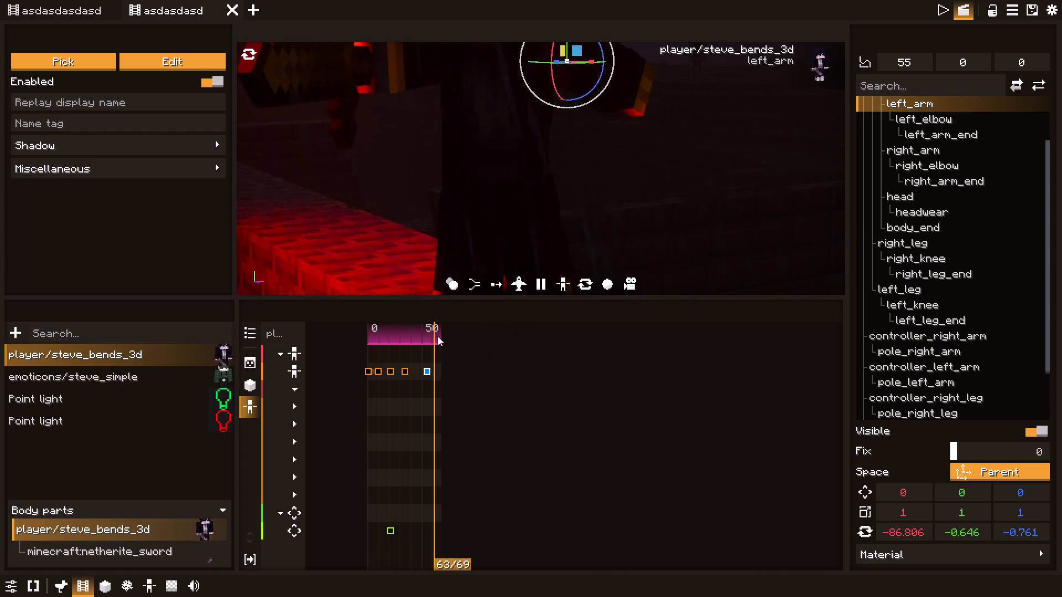
pyautogui.moveTo(438, 336); pyautogui.dragTo(442, 336)
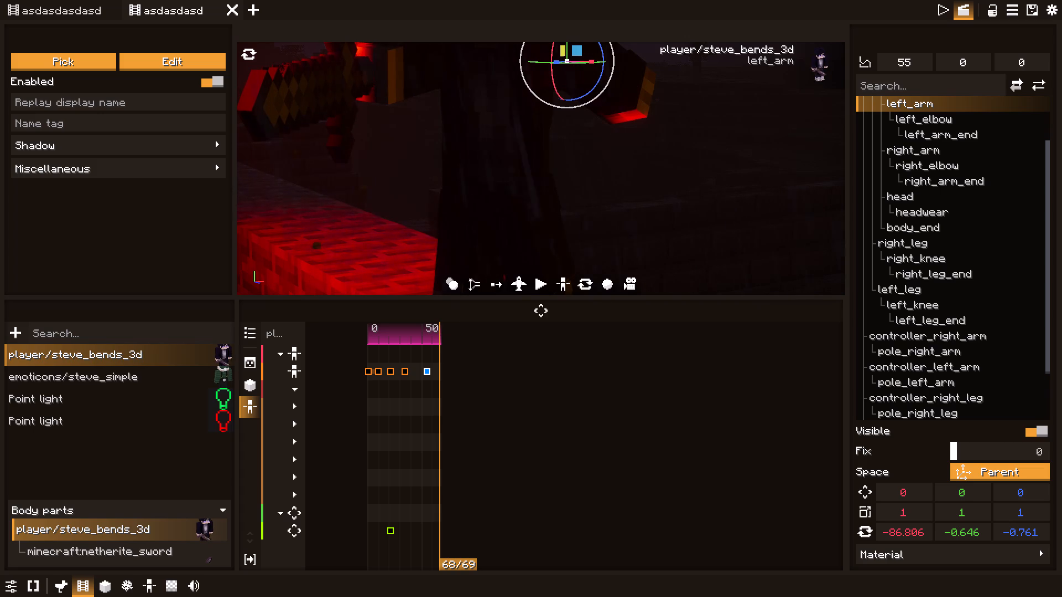
# Rotate left_elbow about X to about 17.8 degrees in the frame 55 pose.
pyautogui.click(634, 114)
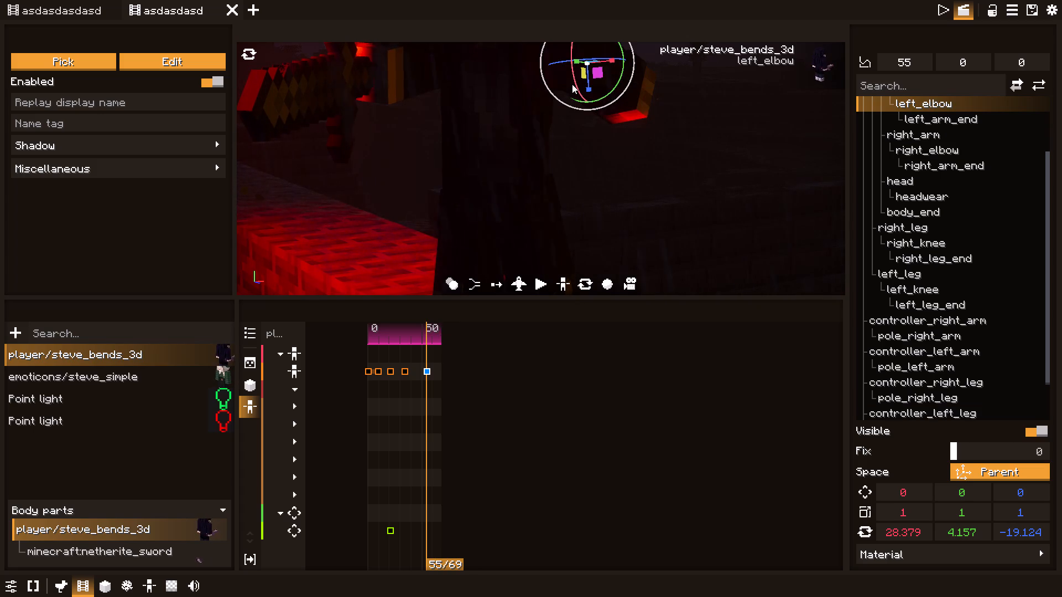
pyautogui.click(574, 84)
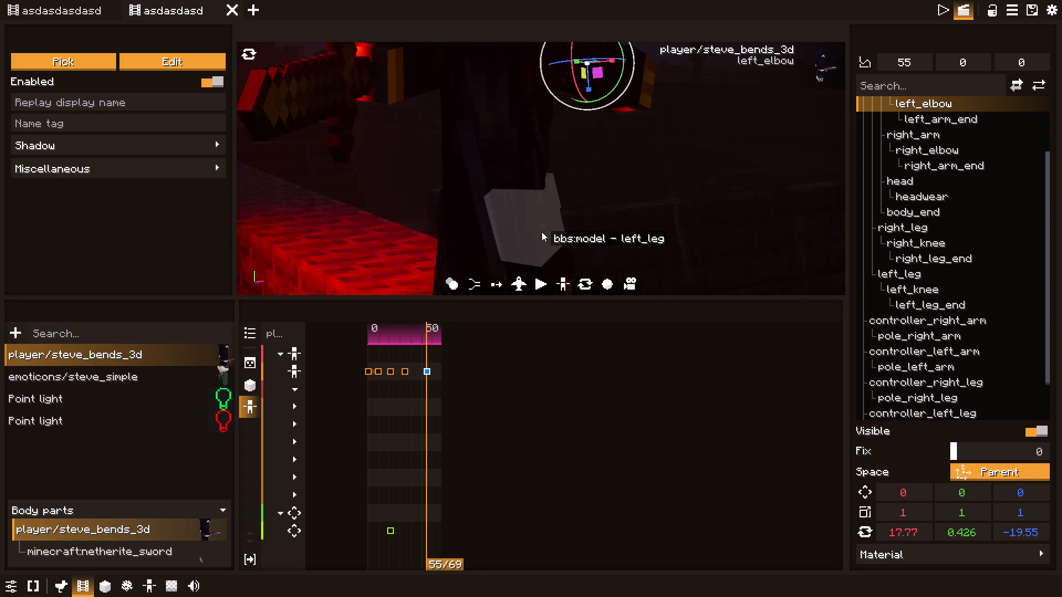
# Rotate left_knee to about -22.9 degrees in X, 0.5 in Y and -0.8 in Z in the frame 55 pose.
pyautogui.click(542, 234)
pyautogui.click(547, 256)
pyautogui.click(554, 265)
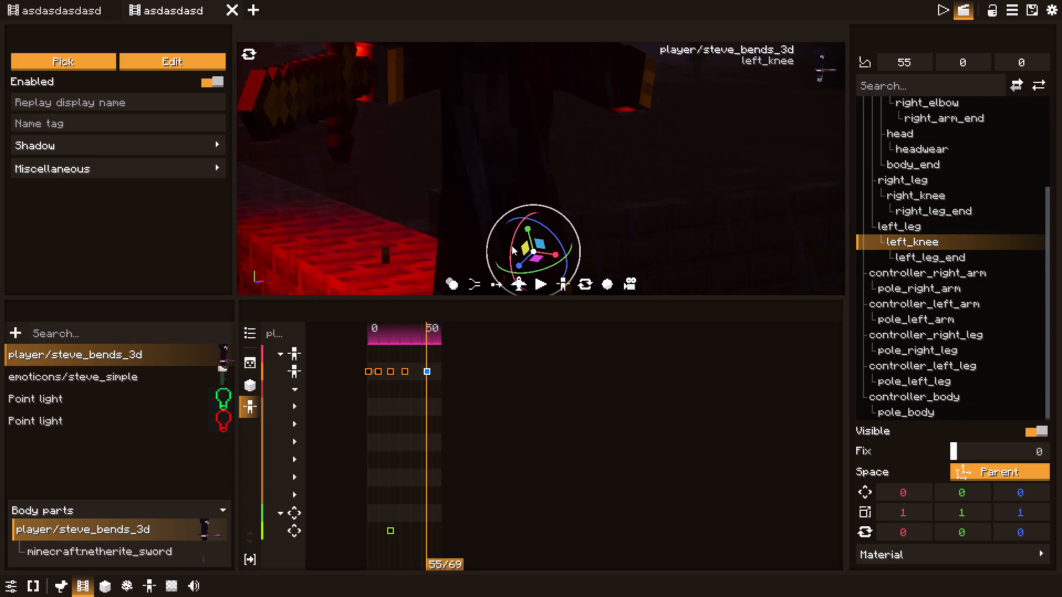
pyautogui.moveTo(512, 245); pyautogui.dragTo(512, 255)
pyautogui.moveTo(664, 219); pyautogui.dragTo(668, 228)
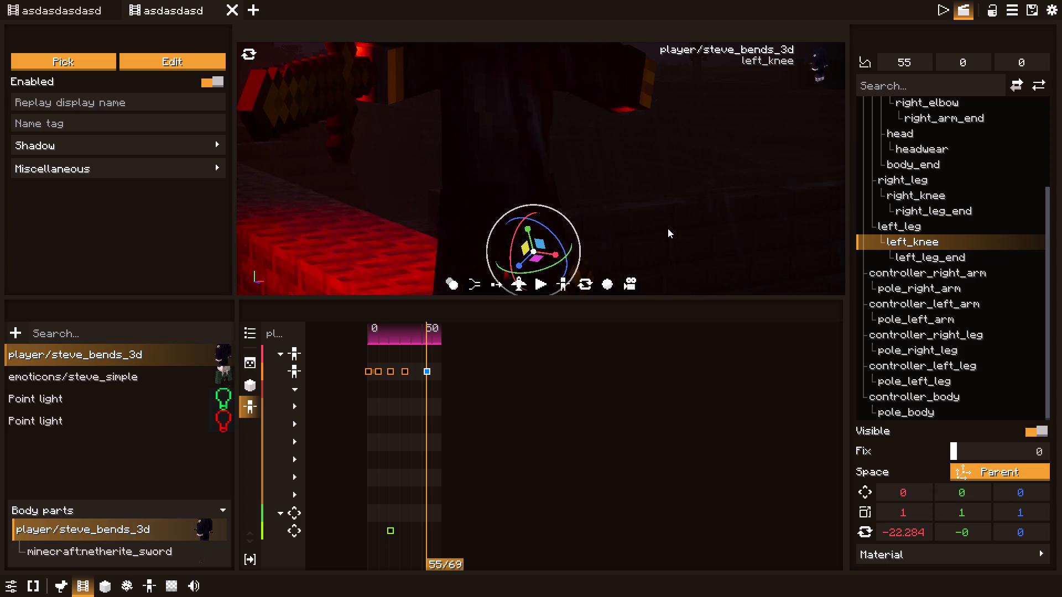
pyautogui.moveTo(668, 228); pyautogui.dragTo(669, 244)
pyautogui.click(522, 280)
pyautogui.moveTo(691, 217); pyautogui.dragTo(693, 233)
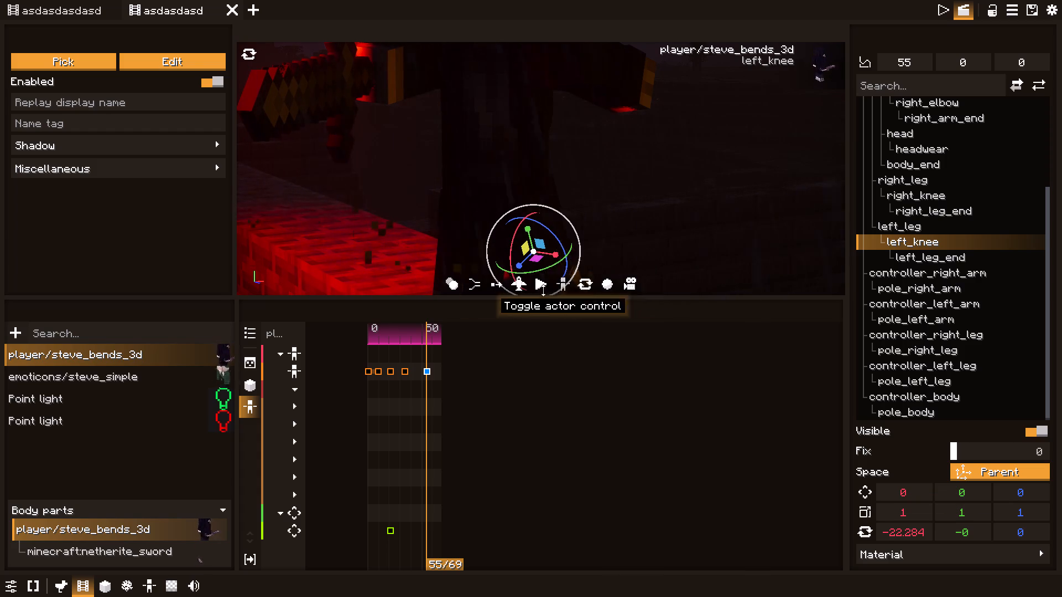
pyautogui.click(519, 285)
pyautogui.moveTo(517, 291); pyautogui.dragTo(518, 297)
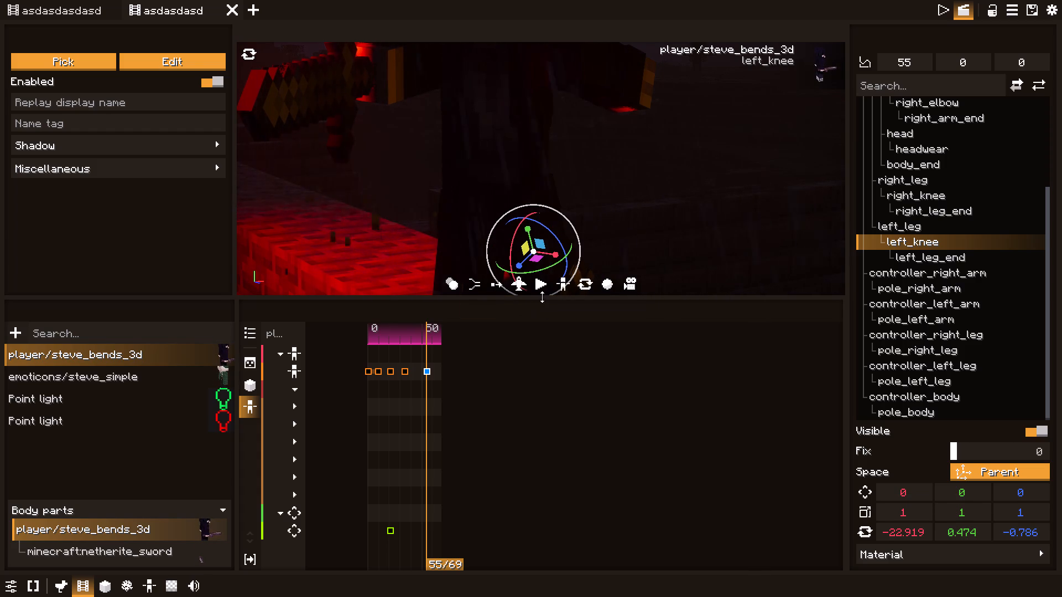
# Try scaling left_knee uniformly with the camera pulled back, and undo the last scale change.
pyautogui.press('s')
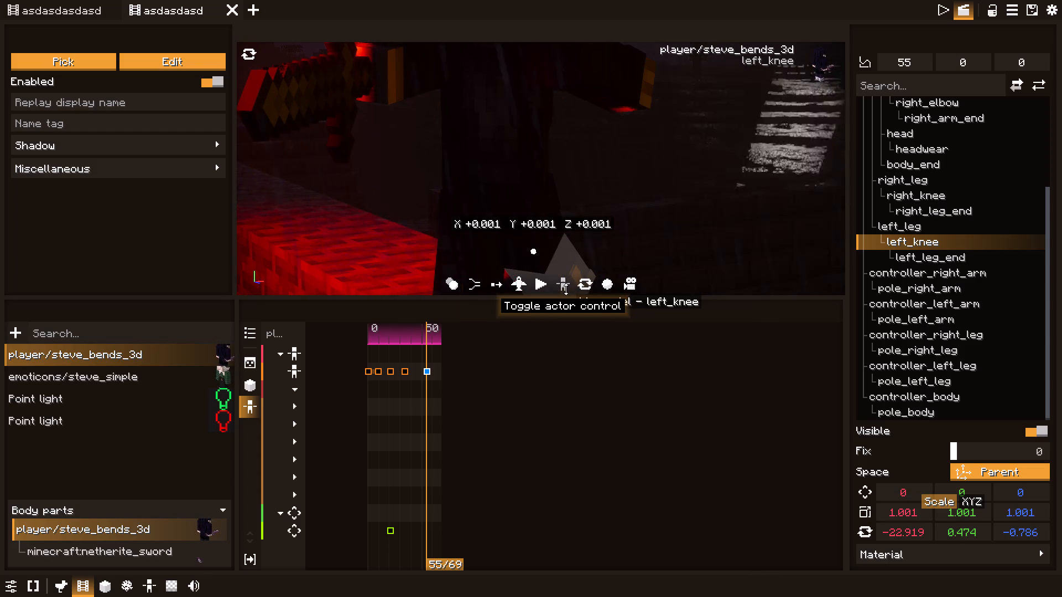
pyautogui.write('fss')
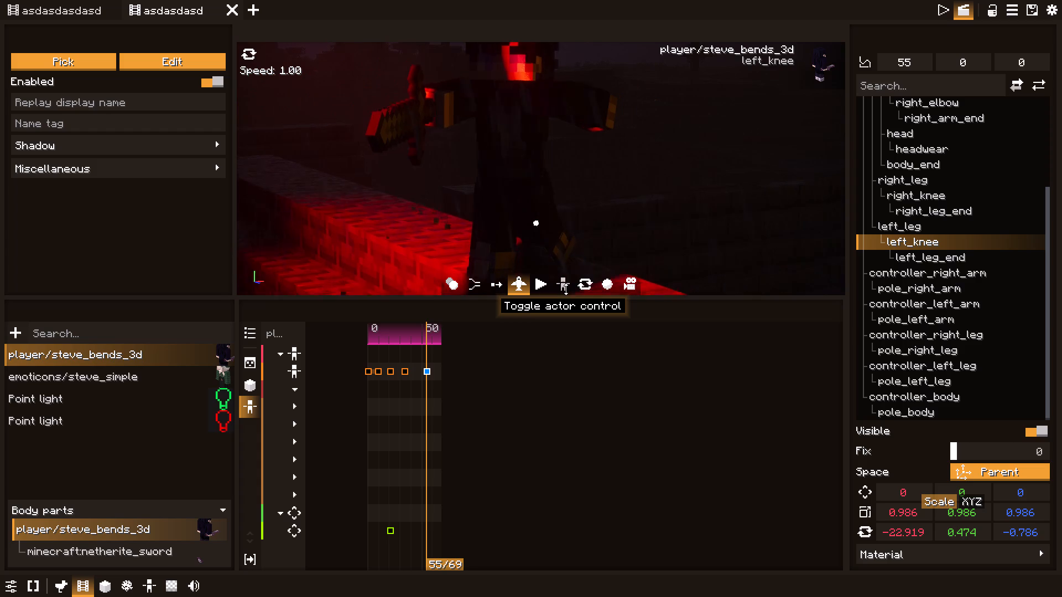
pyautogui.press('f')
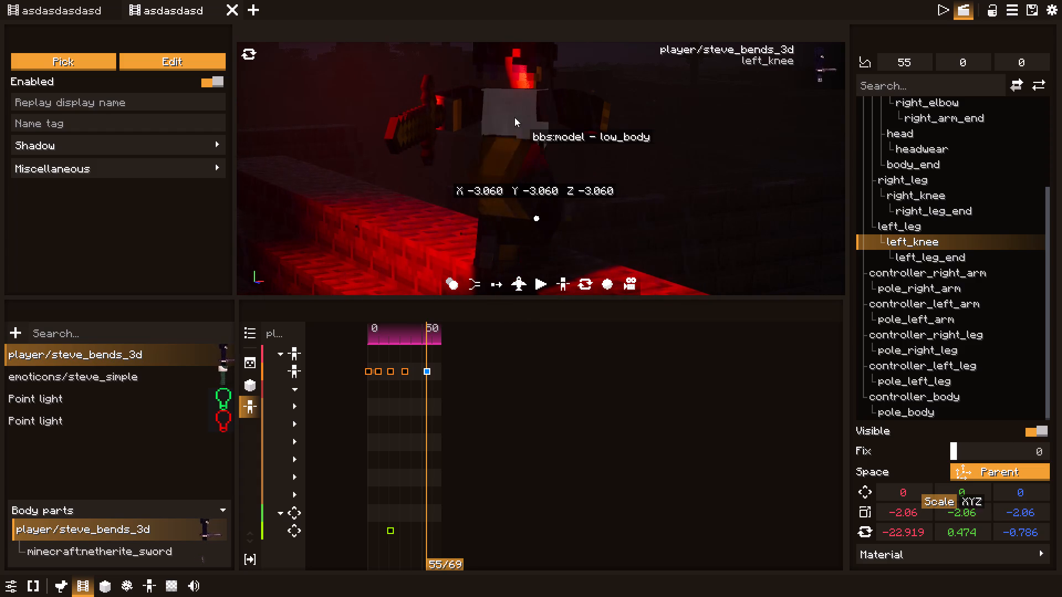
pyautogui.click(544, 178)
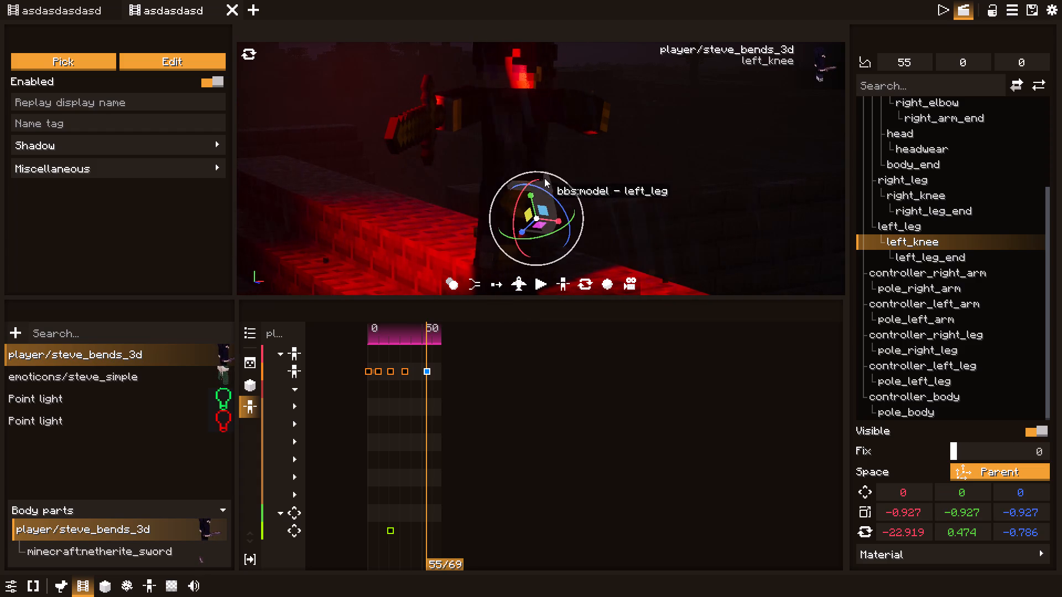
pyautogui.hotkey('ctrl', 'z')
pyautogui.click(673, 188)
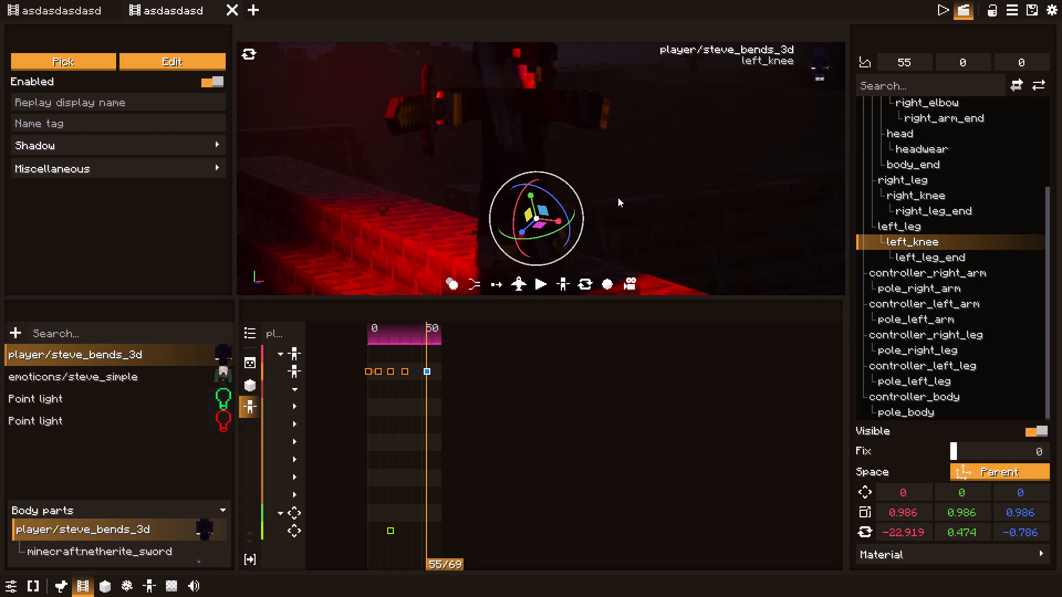
# Rotate right_elbow about X to about -3.4 degrees in the frame 55 pose.
pyautogui.click(539, 153)
pyautogui.click(459, 103)
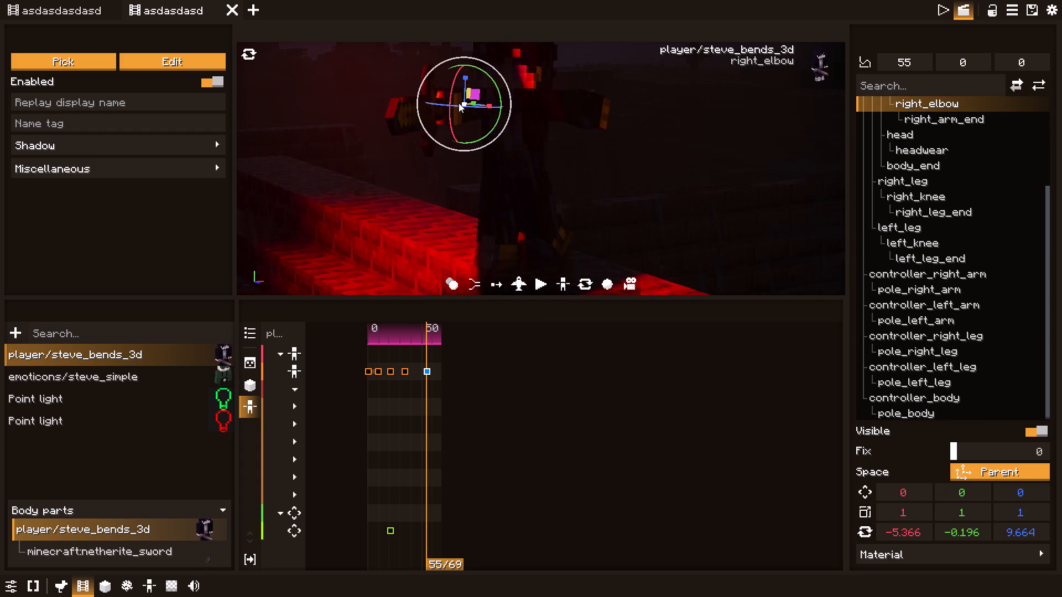
pyautogui.click(449, 97)
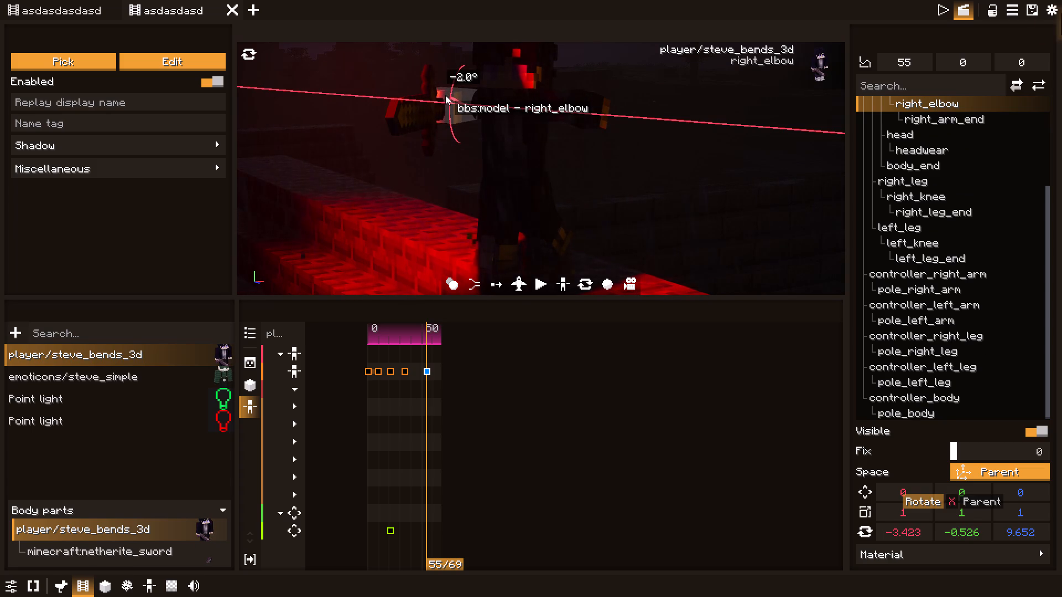
pyautogui.scroll(2, 939, 163)
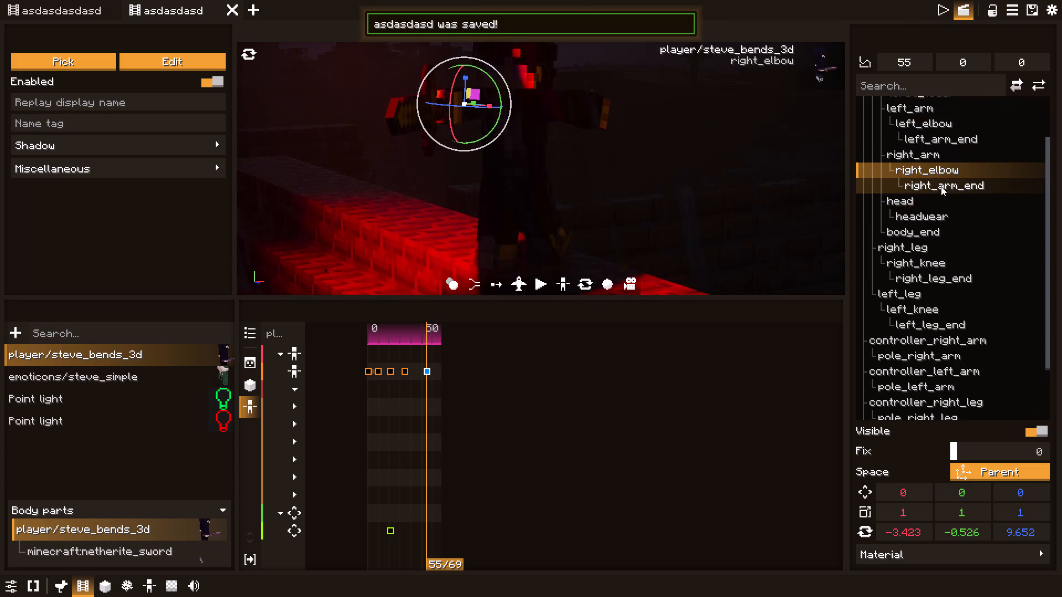
# Deselect the character and play the camera clip from frame 0 to review the whole animation.
pyautogui.click(147, 548)
pyautogui.click(145, 544)
pyautogui.click(146, 532)
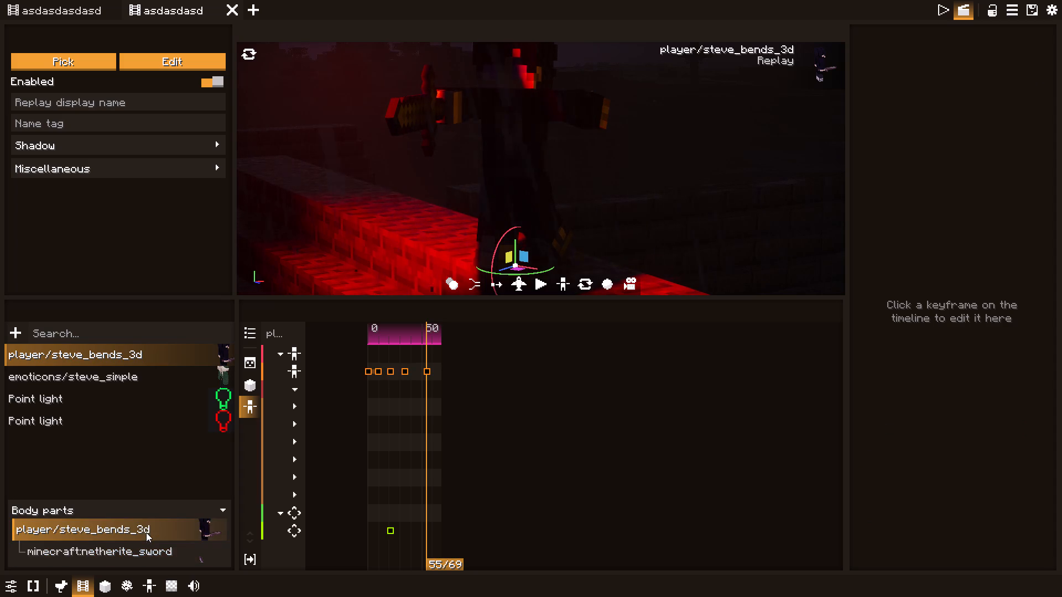
pyautogui.click(151, 479)
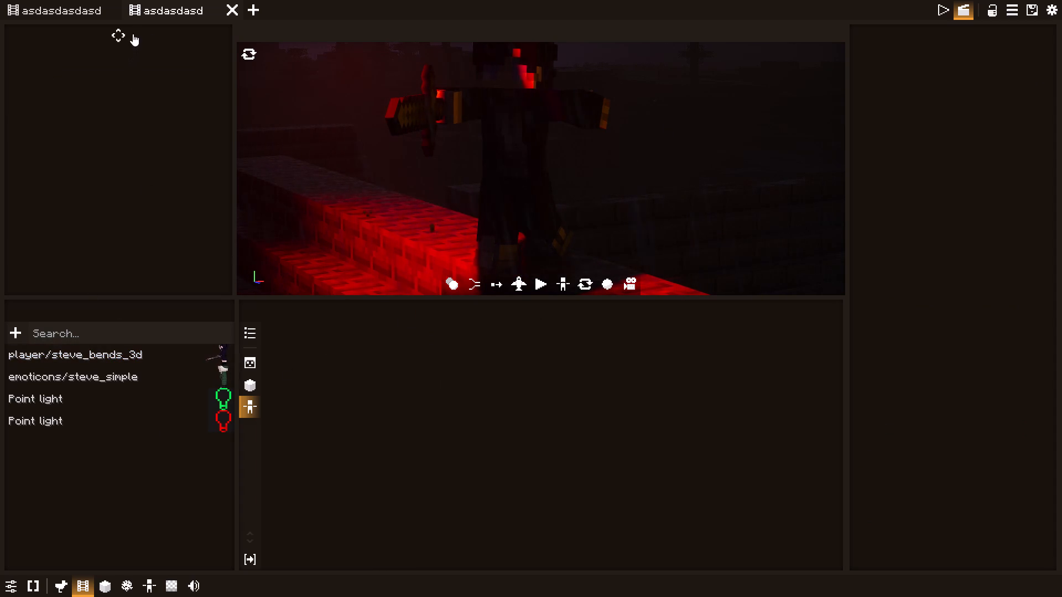
pyautogui.click(943, 4)
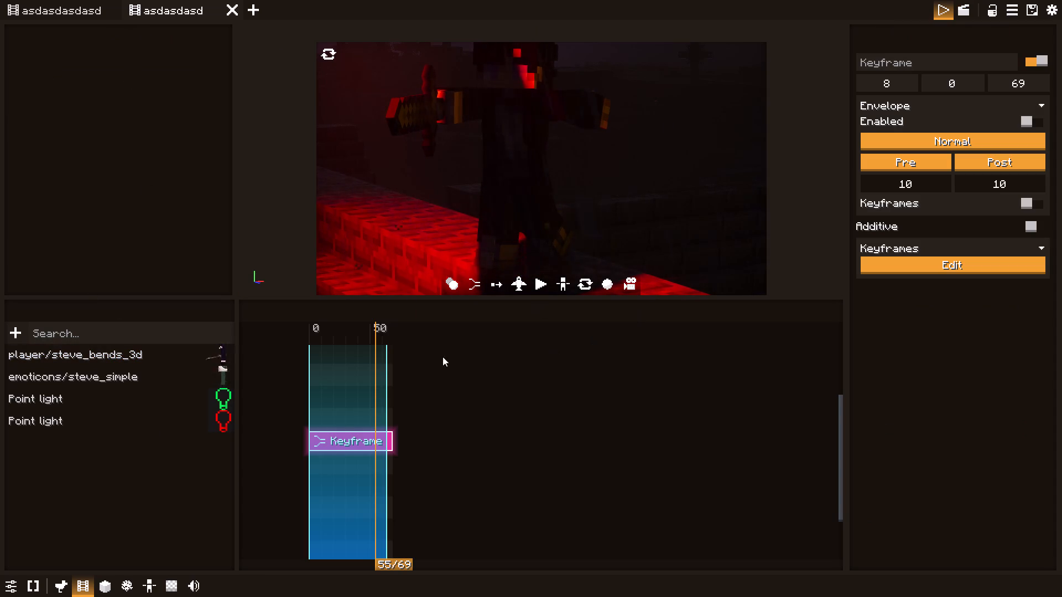
pyautogui.moveTo(345, 334); pyautogui.dragTo(301, 332)
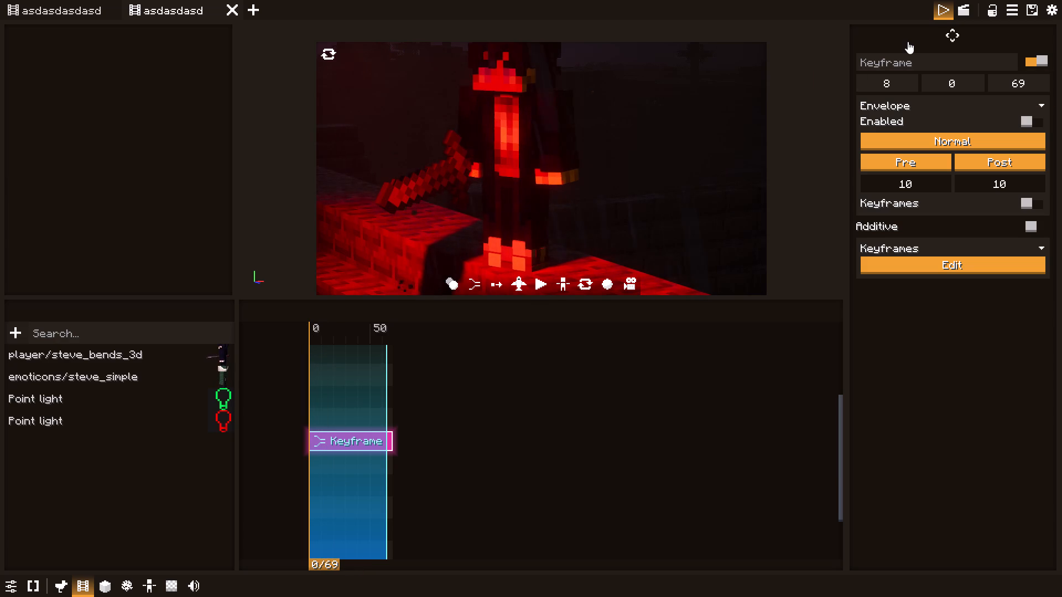
pyautogui.press('space')
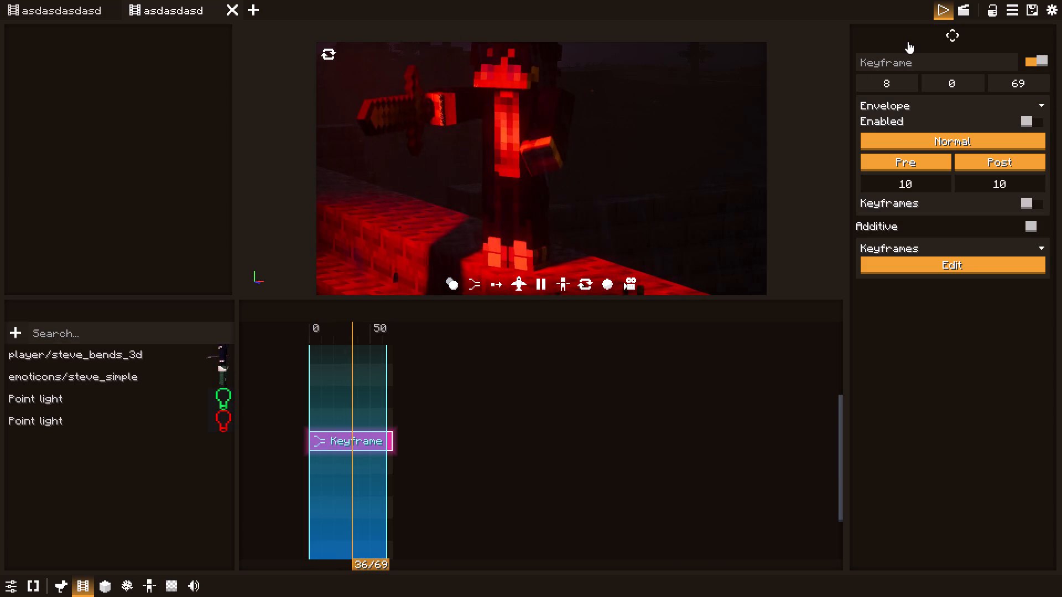
pyautogui.press('space')
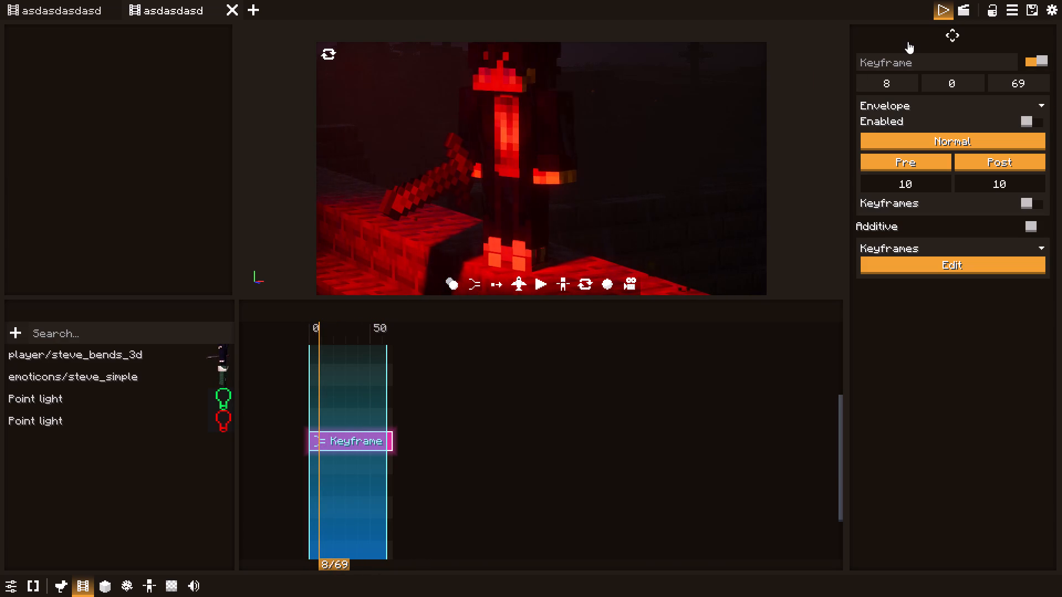
pyautogui.press('space')
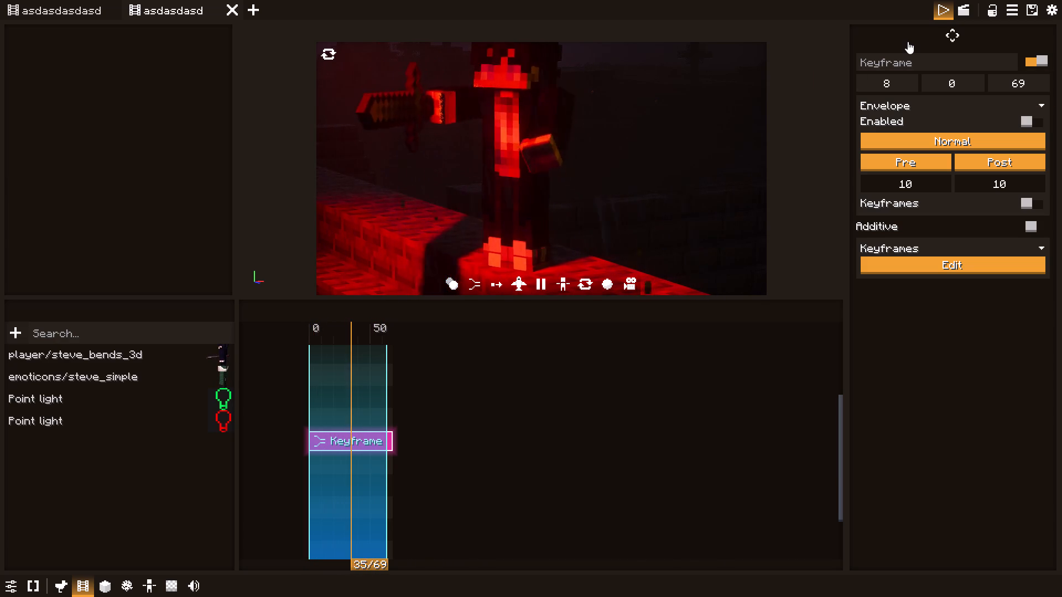
pyautogui.press('space')
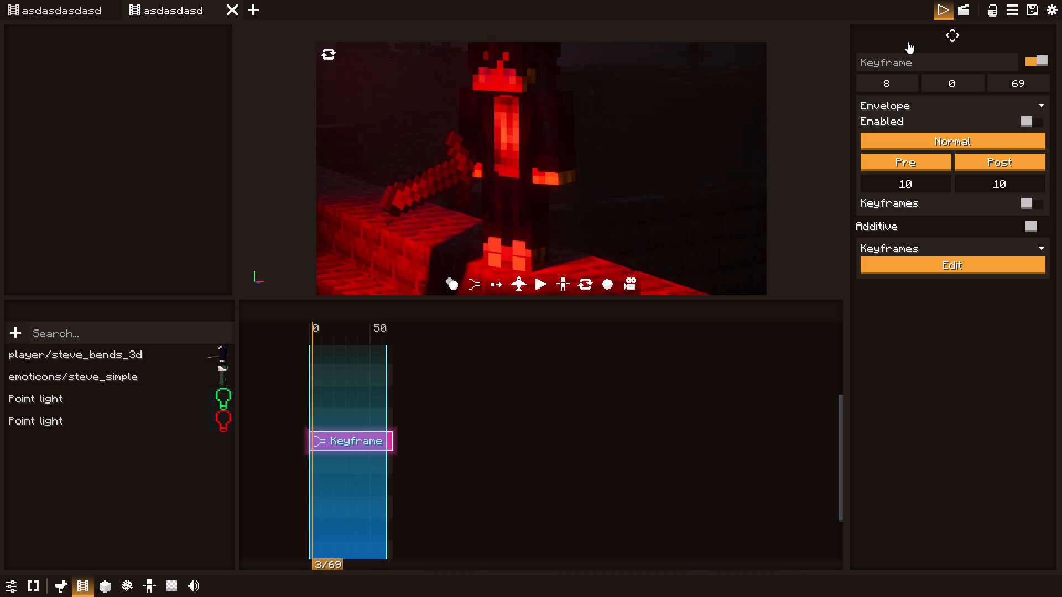
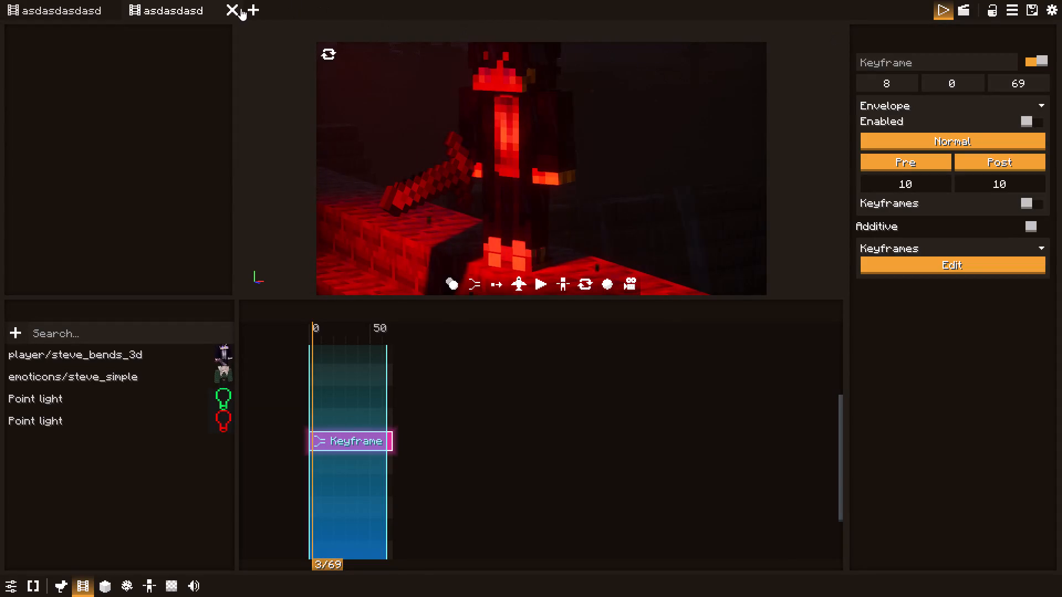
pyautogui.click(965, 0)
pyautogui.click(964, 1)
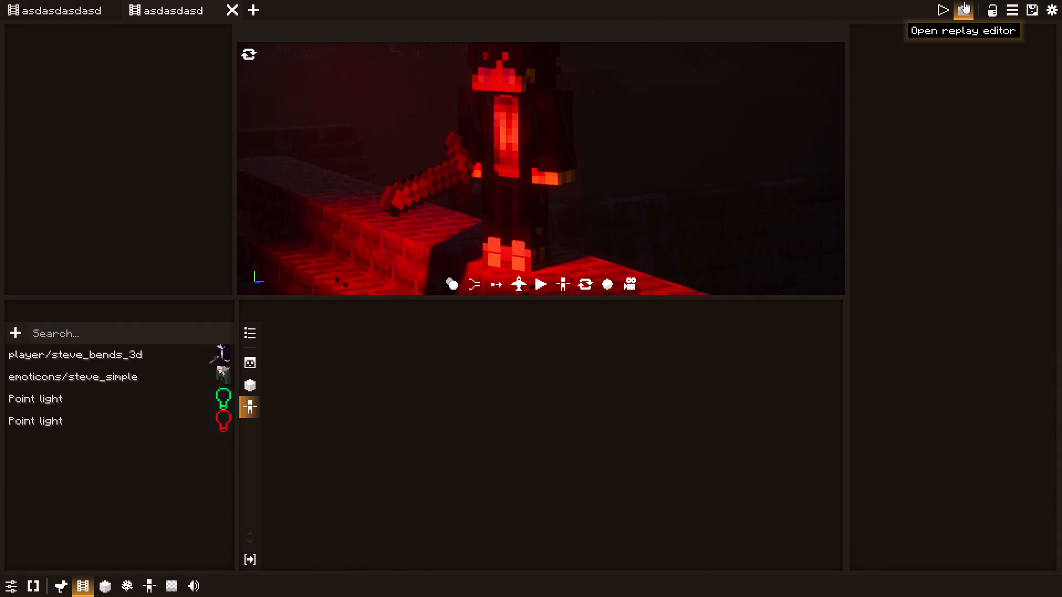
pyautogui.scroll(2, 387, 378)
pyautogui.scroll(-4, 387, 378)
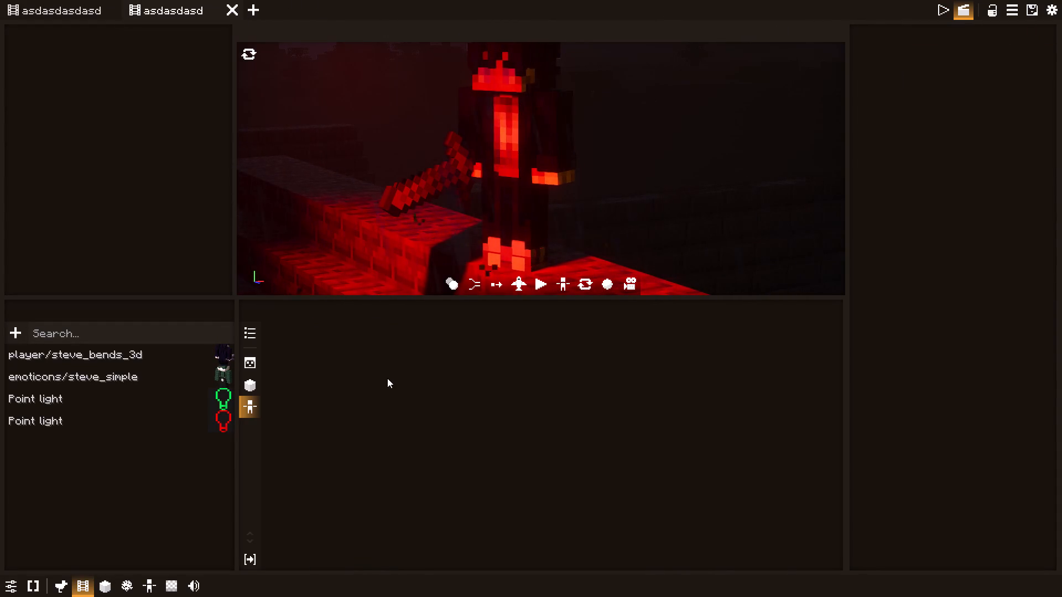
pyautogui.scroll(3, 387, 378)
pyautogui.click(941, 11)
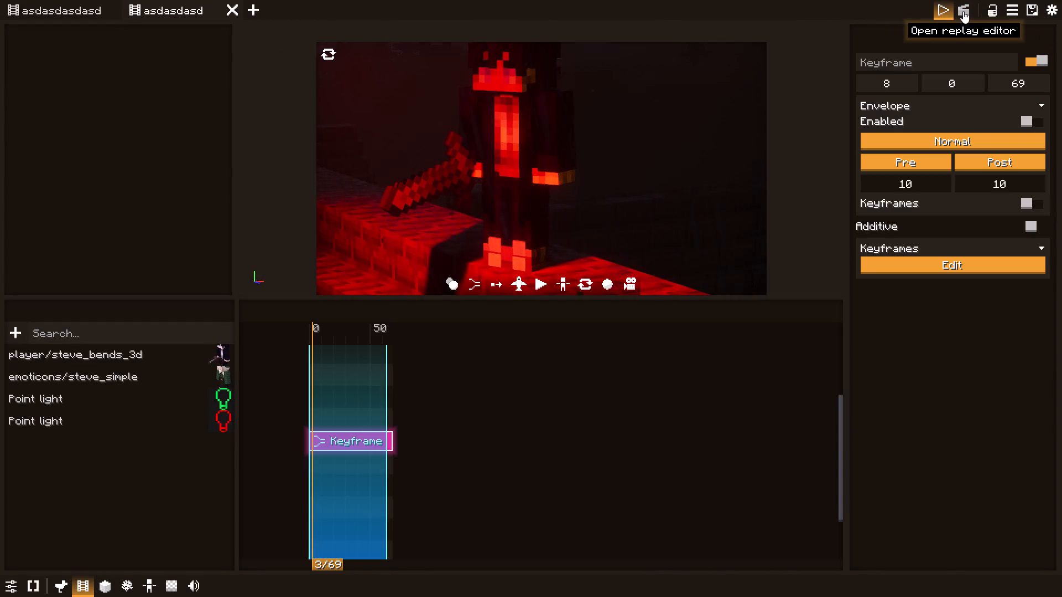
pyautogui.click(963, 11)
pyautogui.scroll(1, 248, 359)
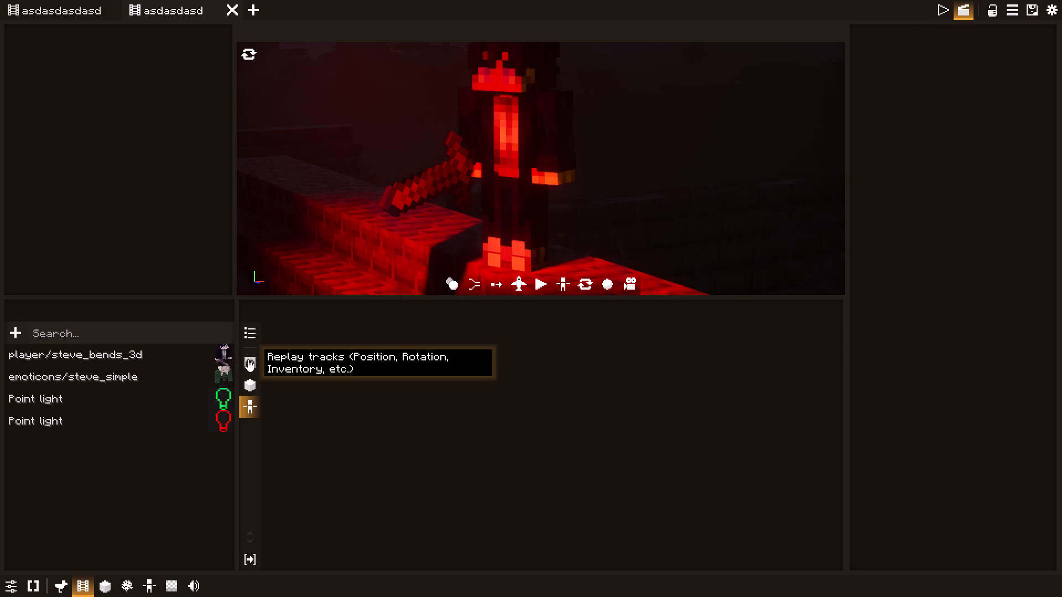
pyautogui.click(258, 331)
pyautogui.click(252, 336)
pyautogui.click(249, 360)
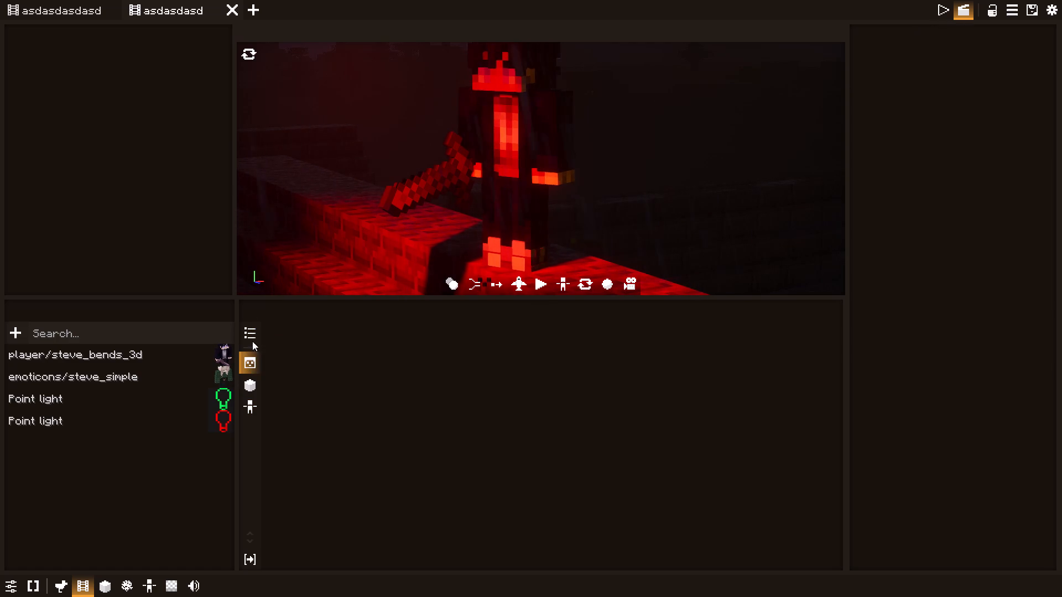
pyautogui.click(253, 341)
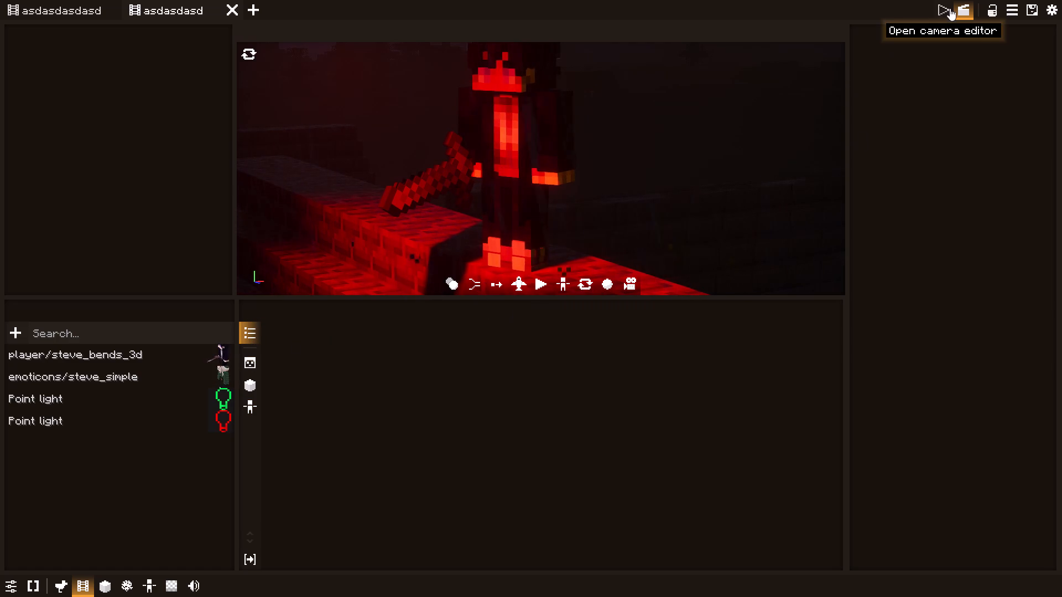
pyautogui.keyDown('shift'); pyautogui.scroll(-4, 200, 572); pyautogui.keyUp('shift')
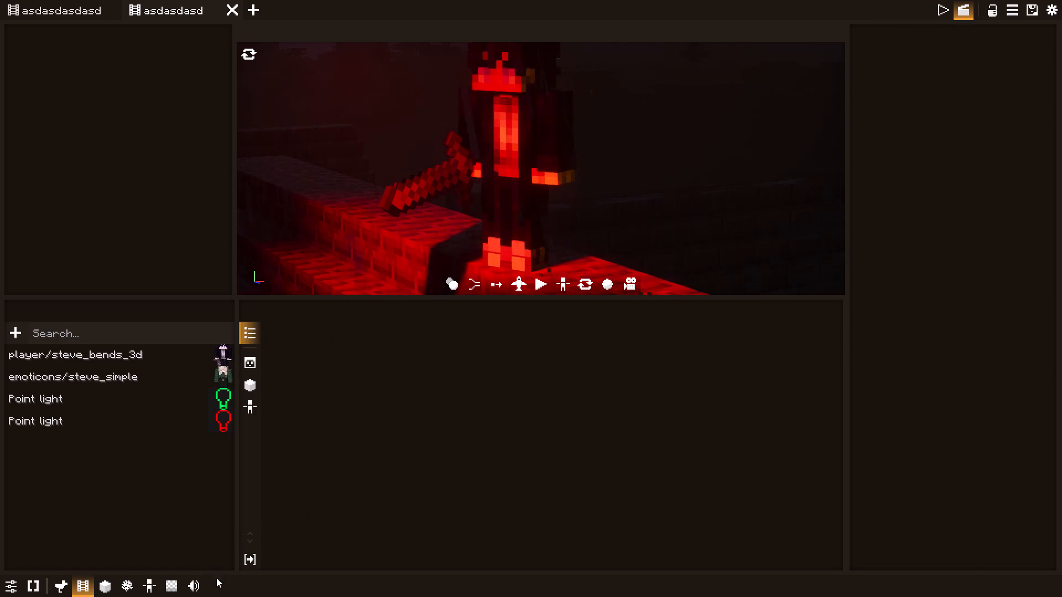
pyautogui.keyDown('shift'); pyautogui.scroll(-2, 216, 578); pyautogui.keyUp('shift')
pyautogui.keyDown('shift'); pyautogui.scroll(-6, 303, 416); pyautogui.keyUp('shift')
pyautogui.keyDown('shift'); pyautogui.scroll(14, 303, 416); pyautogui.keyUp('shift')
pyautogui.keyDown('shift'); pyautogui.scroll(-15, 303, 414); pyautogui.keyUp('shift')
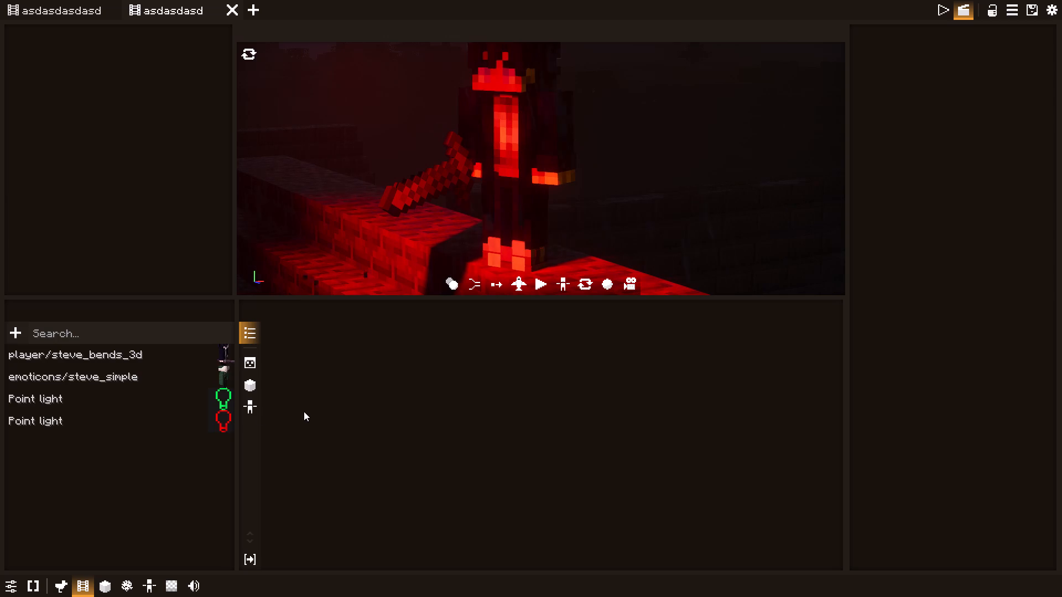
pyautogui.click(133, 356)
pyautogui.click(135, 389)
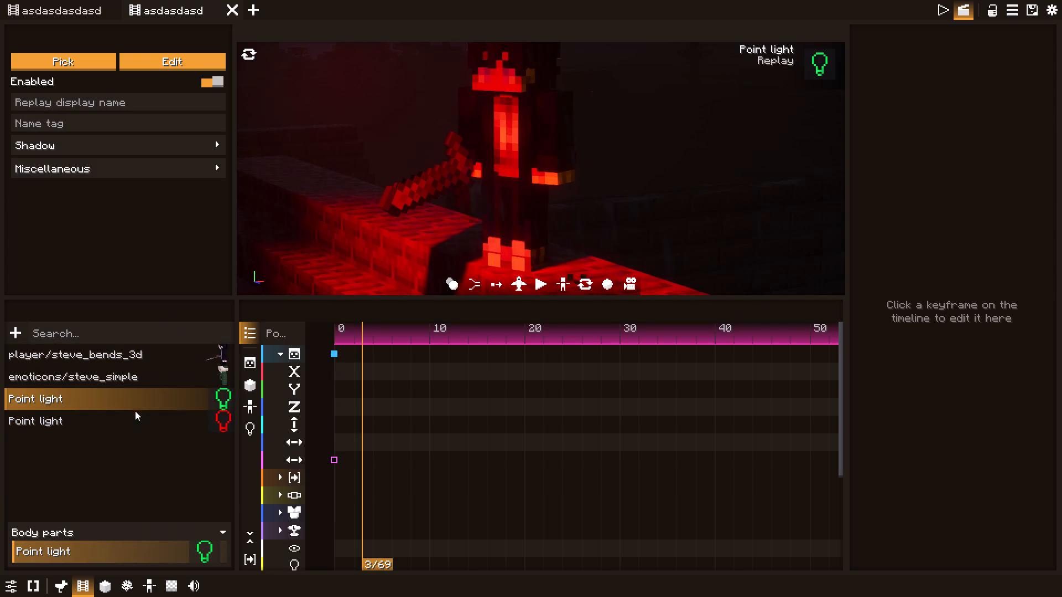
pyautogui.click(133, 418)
# Play the Keyframe camera clip from frame 0 through the film camera in the camera editor.
pyautogui.click(944, 10)
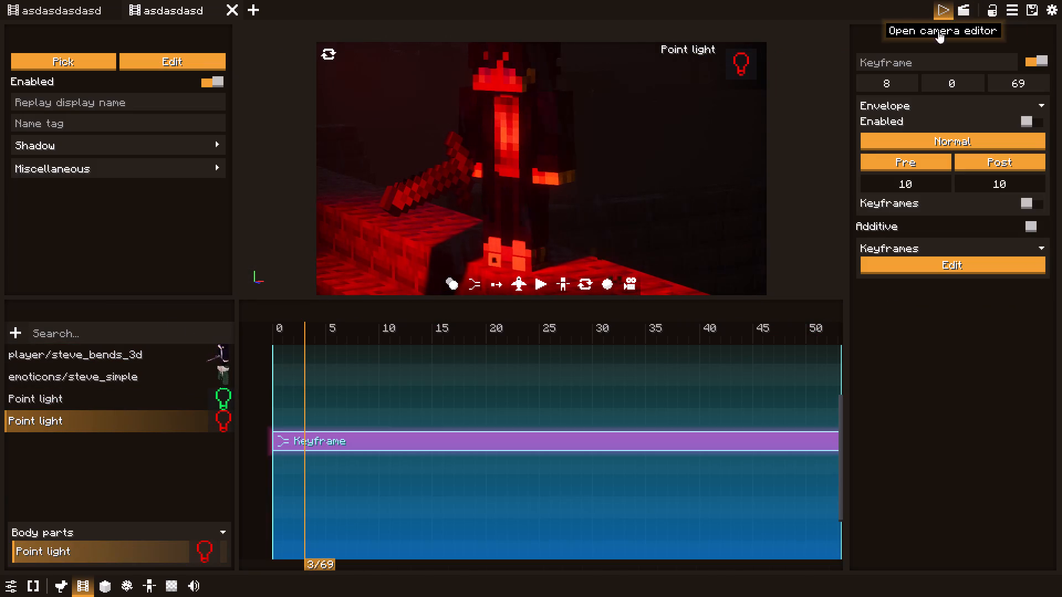
pyautogui.moveTo(305, 335); pyautogui.dragTo(267, 337)
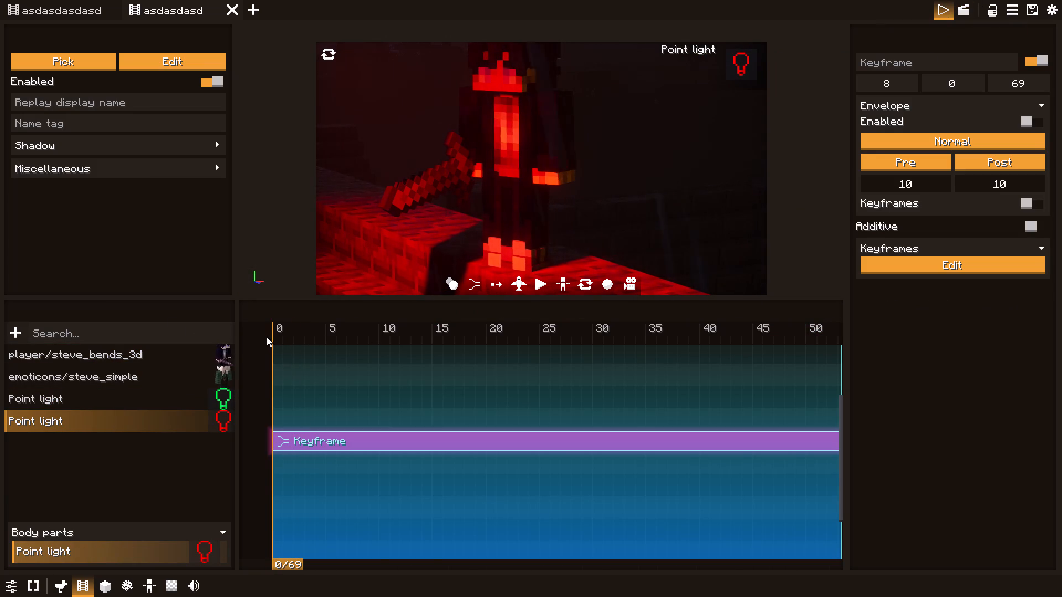
pyautogui.moveTo(267, 337); pyautogui.dragTo(266, 337)
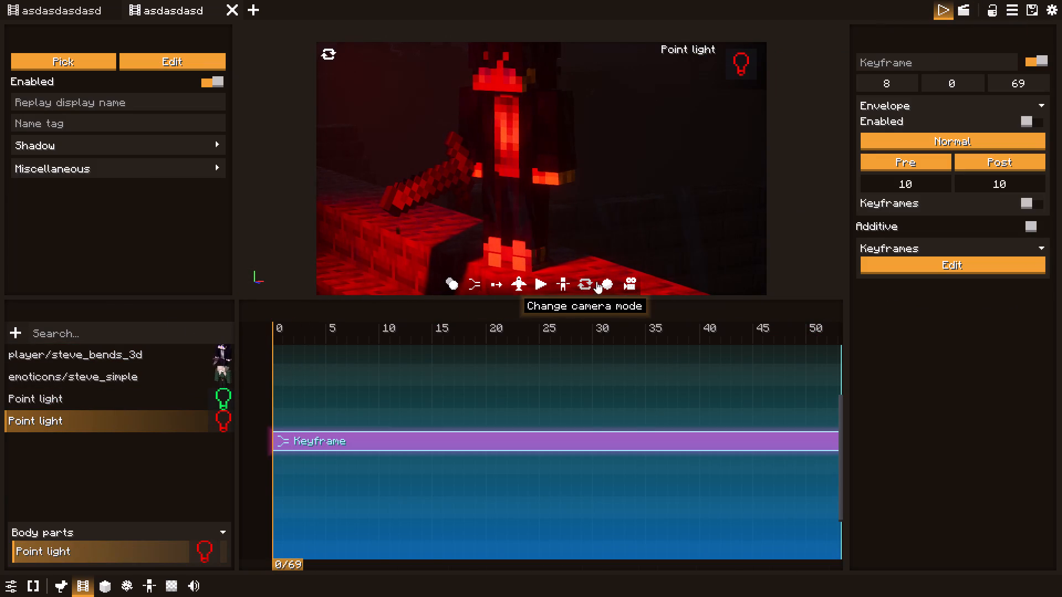
pyautogui.click(582, 278)
pyautogui.click(603, 287)
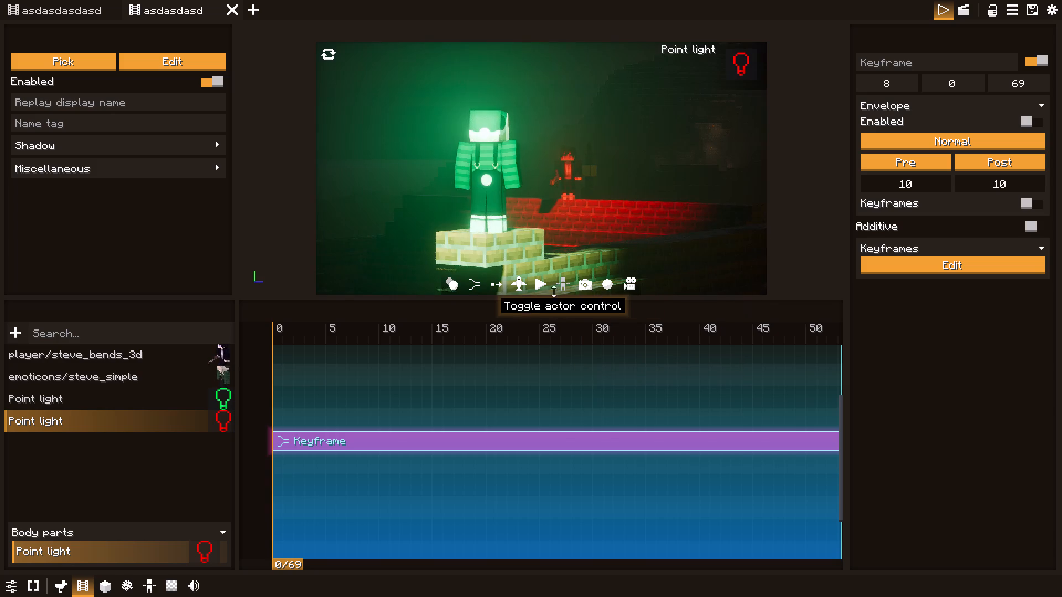
pyautogui.click(539, 280)
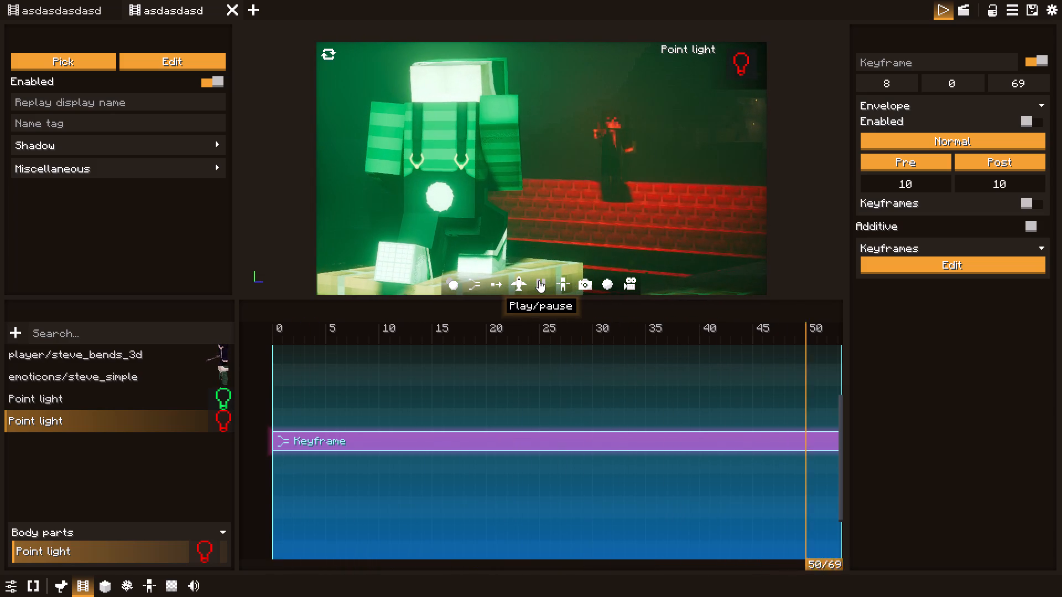
pyautogui.click(539, 280)
pyautogui.doubleClick(539, 280)
pyautogui.doubleClick(539, 280)
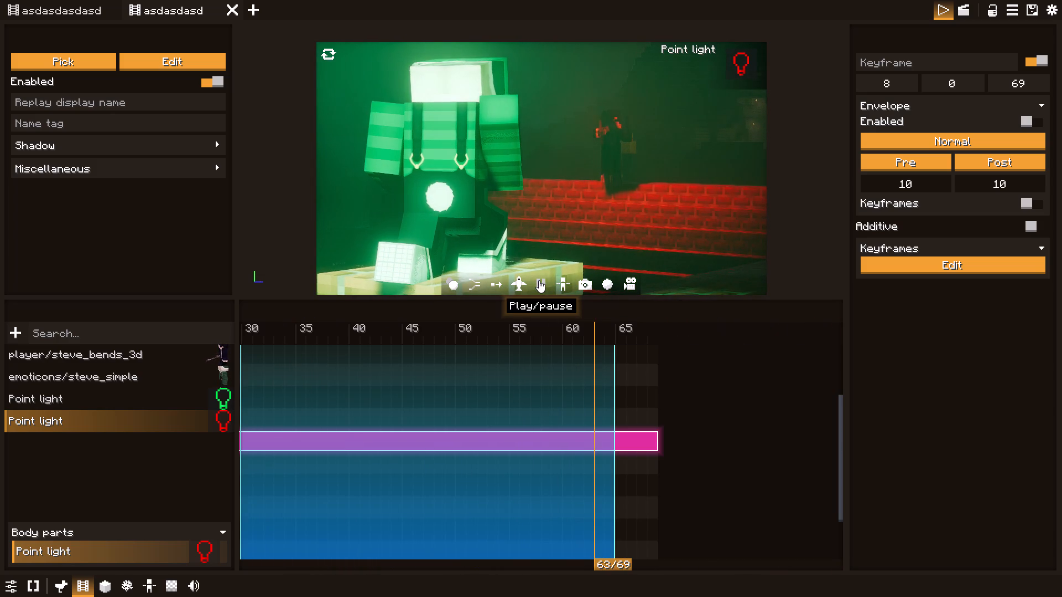
# Return the playhead to frame 0 and record the camera clip as a video.
pyautogui.moveTo(272, 338); pyautogui.dragTo(230, 343)
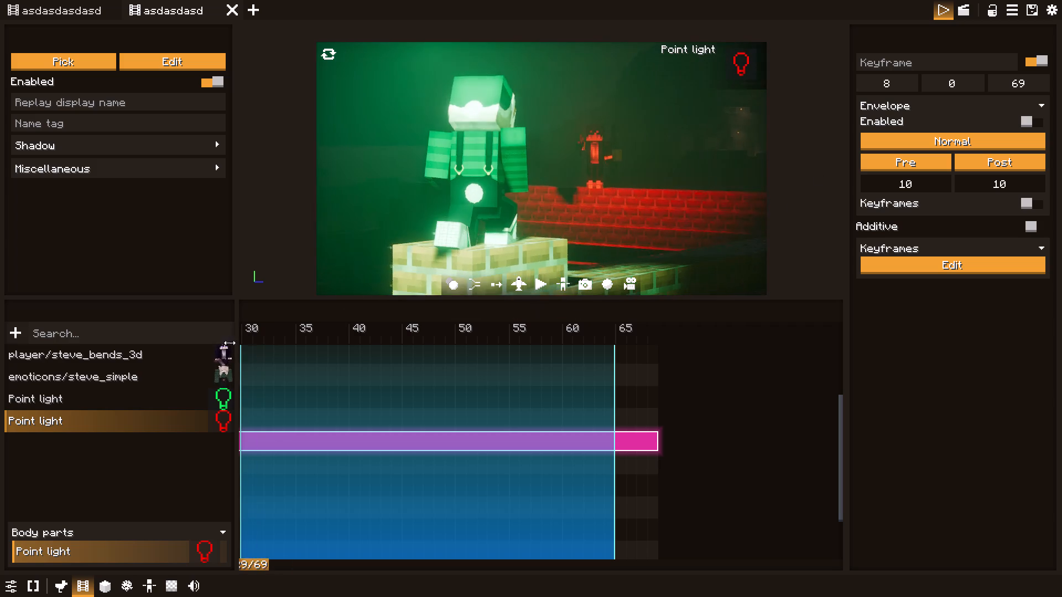
pyautogui.moveTo(230, 343); pyautogui.dragTo(215, 344)
pyautogui.scroll(13, 283, 356)
pyautogui.scroll(-20, 284, 353)
pyautogui.scroll(-7, 284, 353)
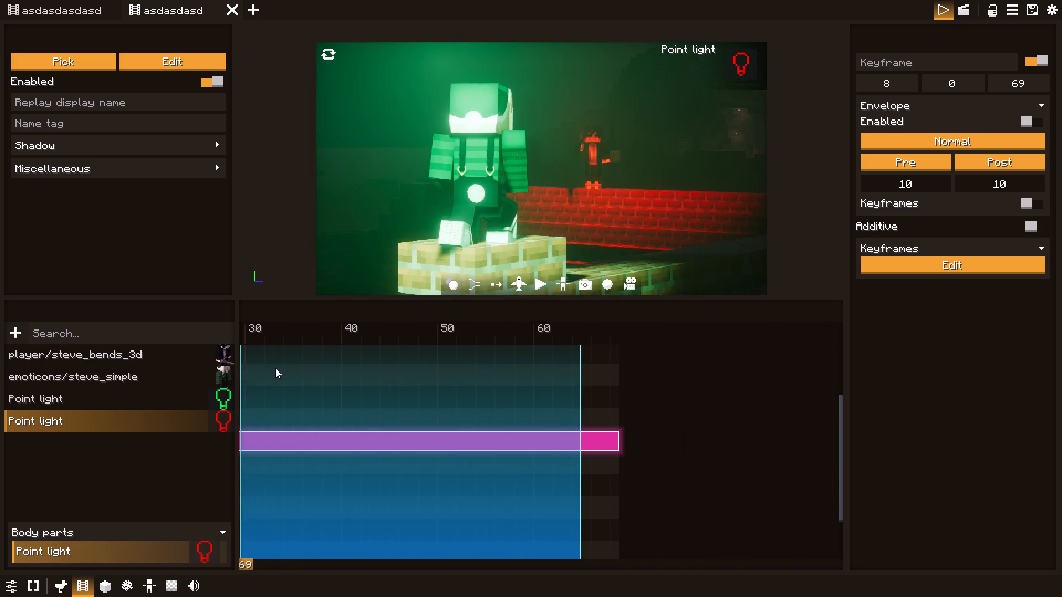
pyautogui.scroll(-19, 275, 368)
pyautogui.scroll(-7, 546, 401)
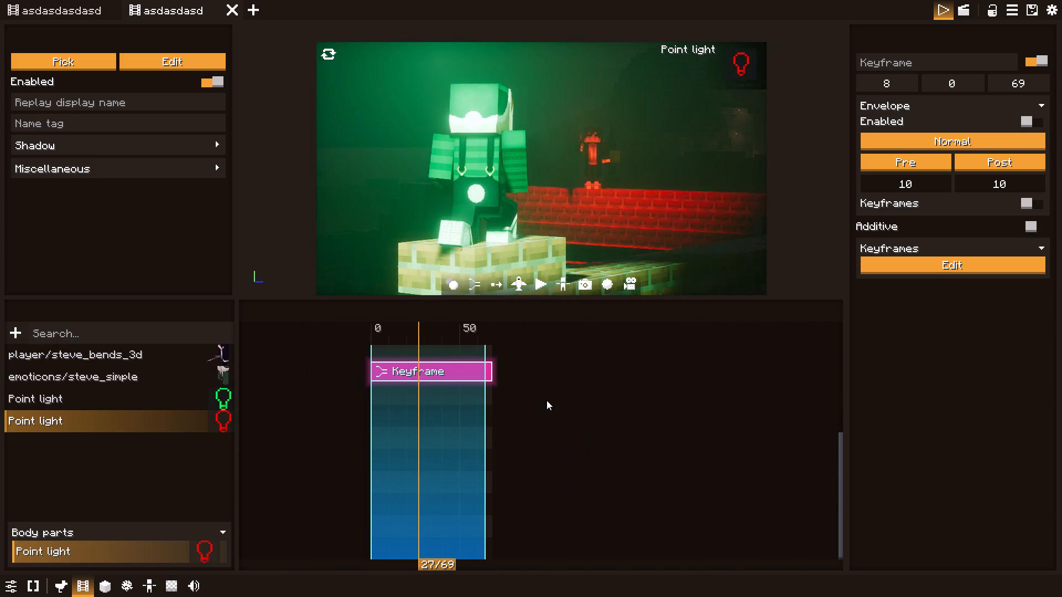
pyautogui.moveTo(399, 334); pyautogui.dragTo(363, 340)
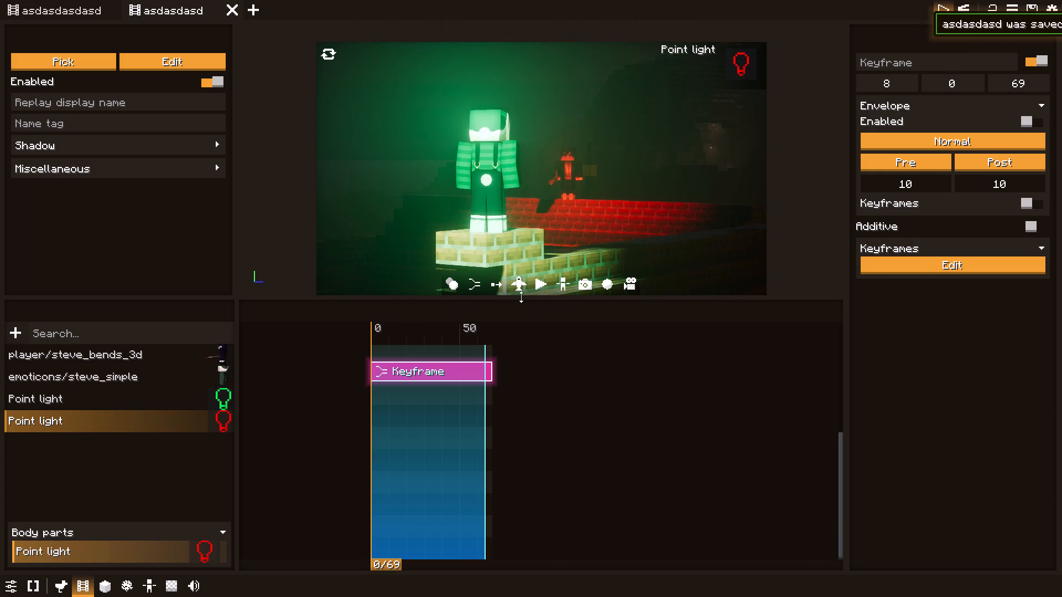
pyautogui.click(633, 284)
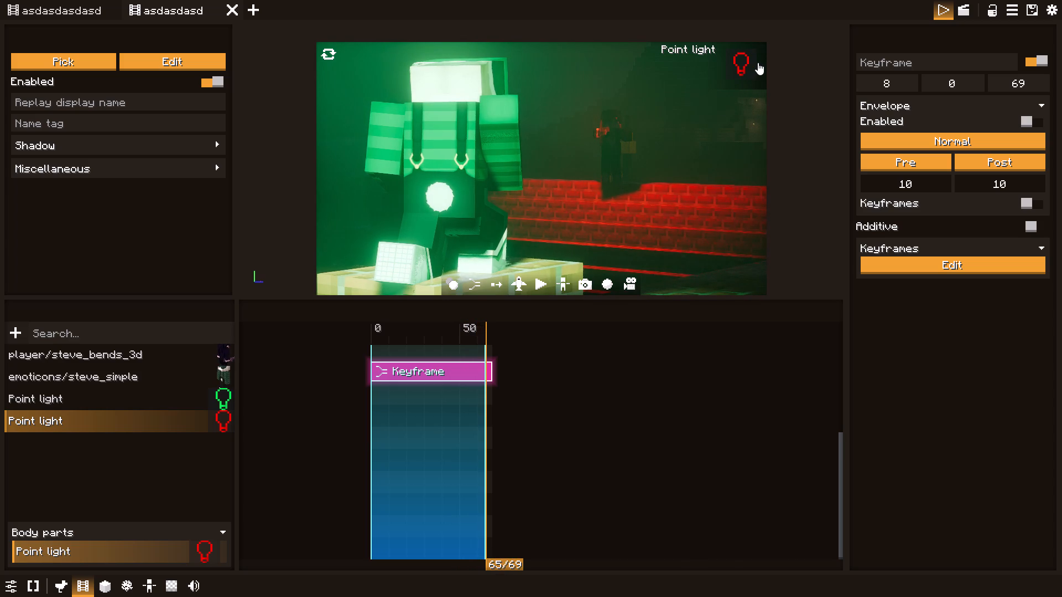
# Exit full screen, minimise Minecraft and close Media Player to switch to Premiere's import window.
pyautogui.press('F11')
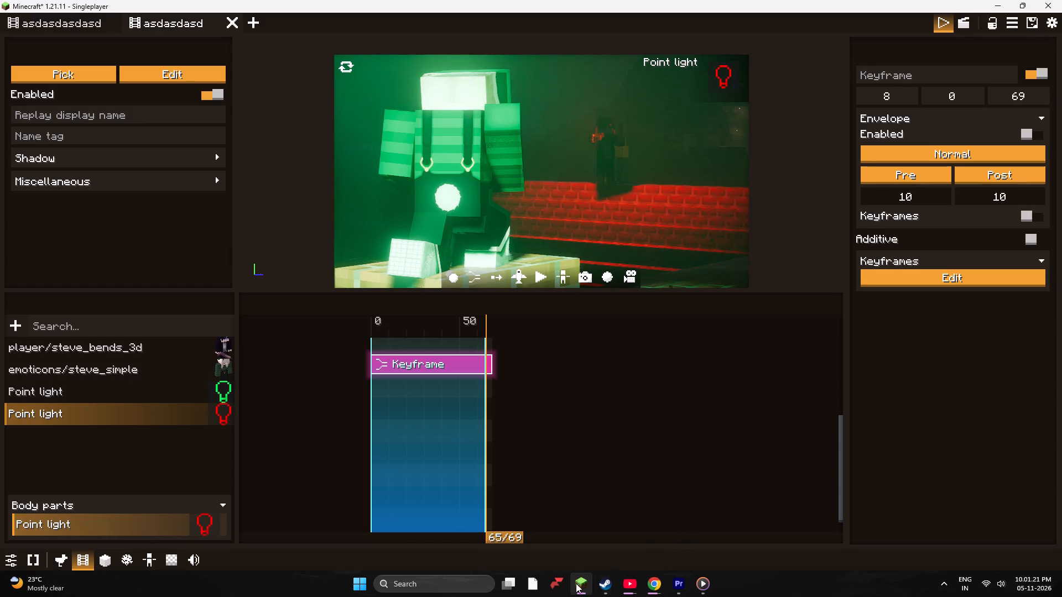
pyautogui.rightClick(749, 588)
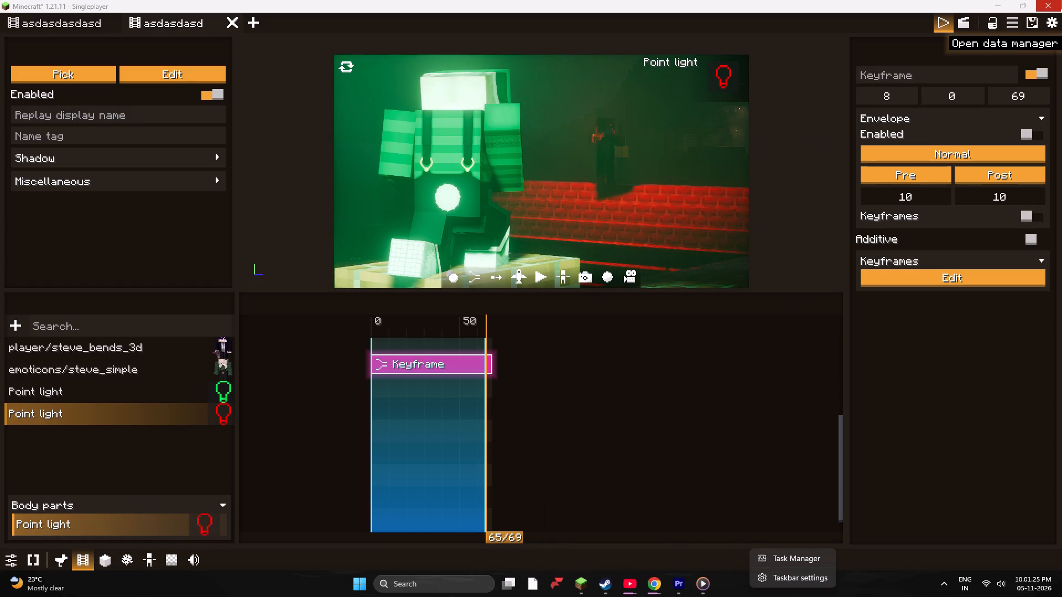
pyautogui.click(999, 5)
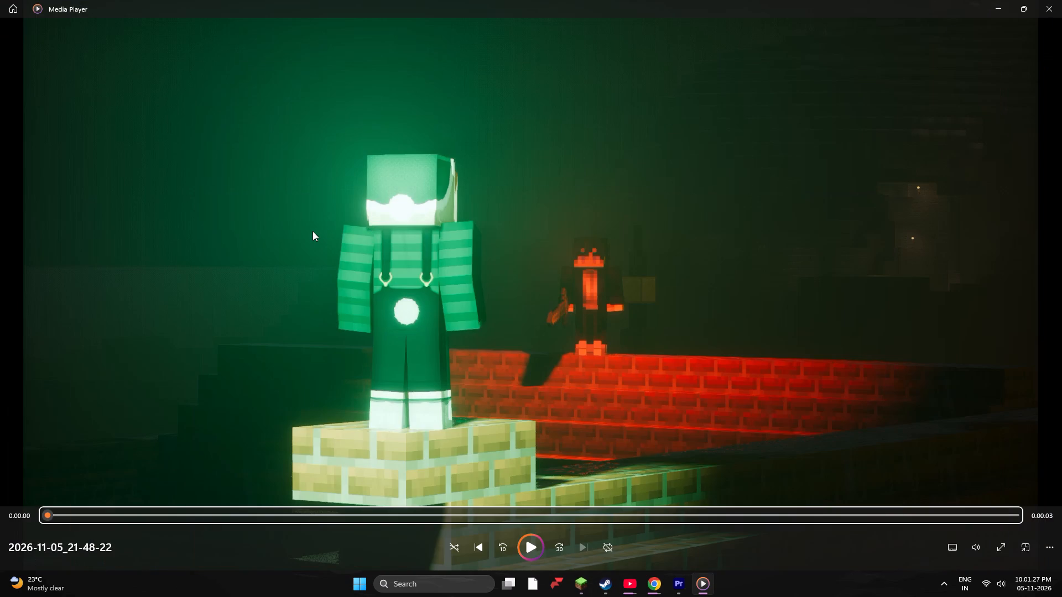
pyautogui.press('Escape')
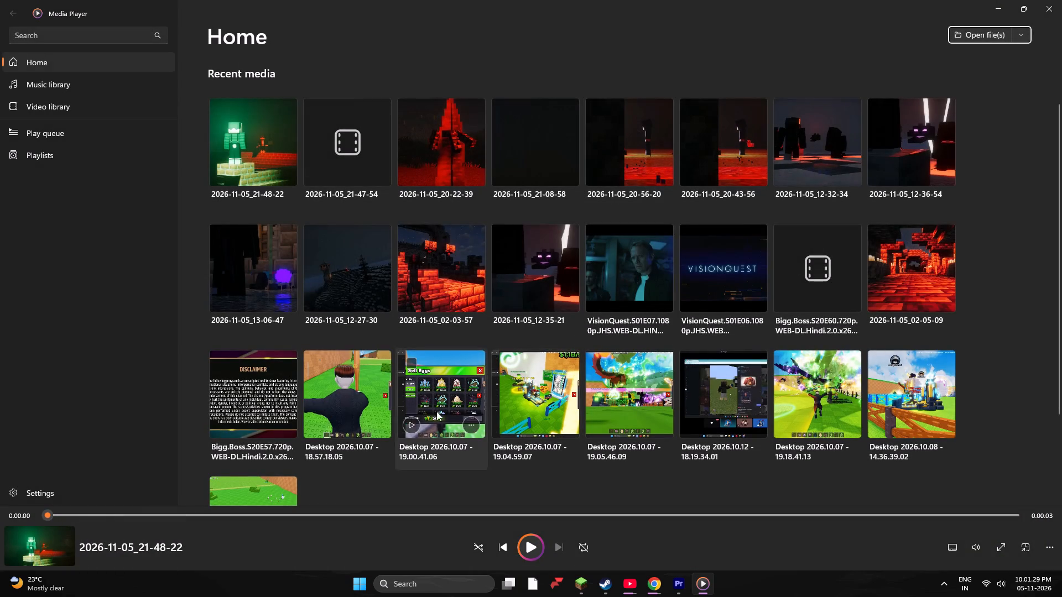
pyautogui.click(1048, 0)
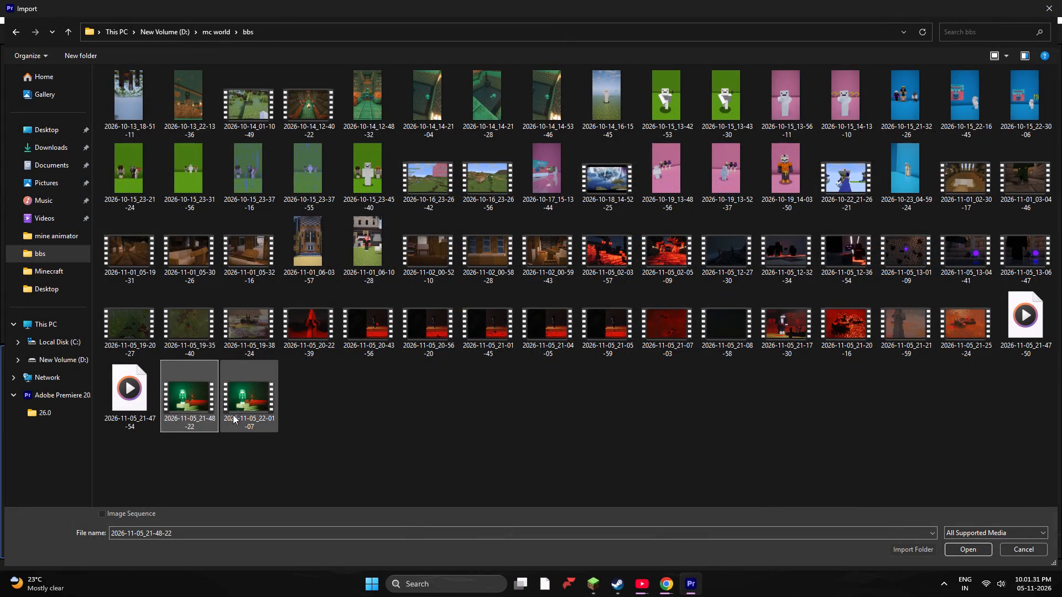
# Import the new render 2026-11-05_22-01-07 and create a sequence from it in the timeline.
pyautogui.doubleClick(247, 407)
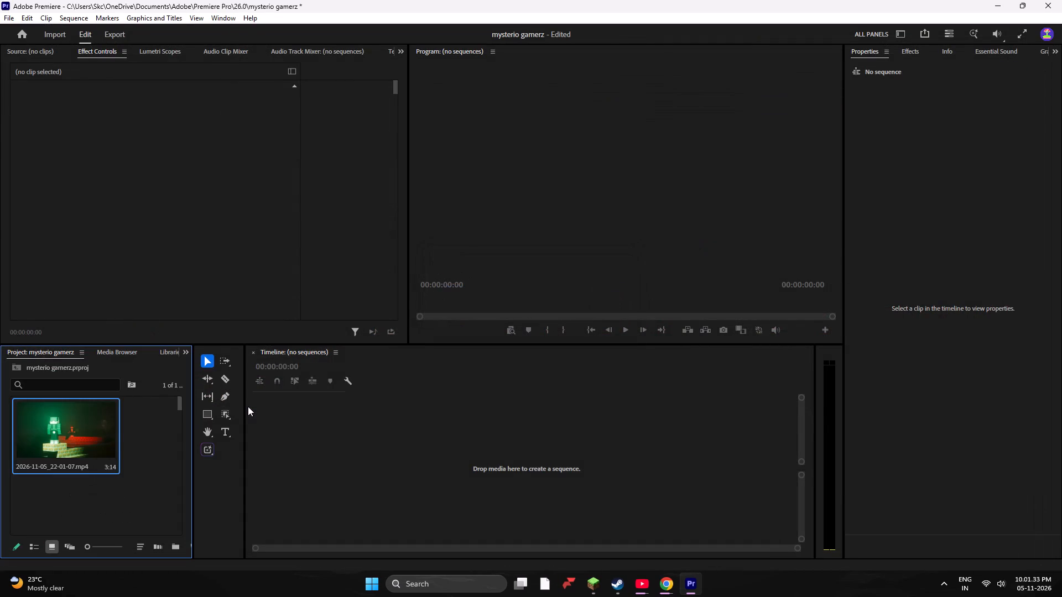
pyautogui.moveTo(64, 427); pyautogui.dragTo(332, 431)
# Play the new sequence from the start to review the rendered clip.
pyautogui.click(624, 332)
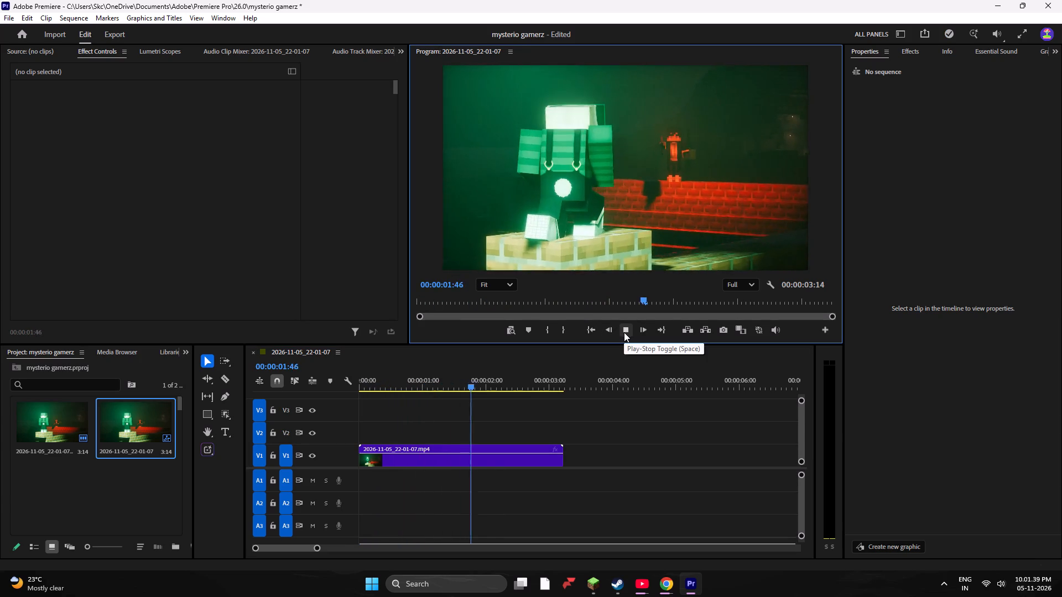
pyautogui.press('Escape')
# Delete the 2026-11-05_22-01-07 clip from track V1 of the sequence.
pyautogui.click(530, 453)
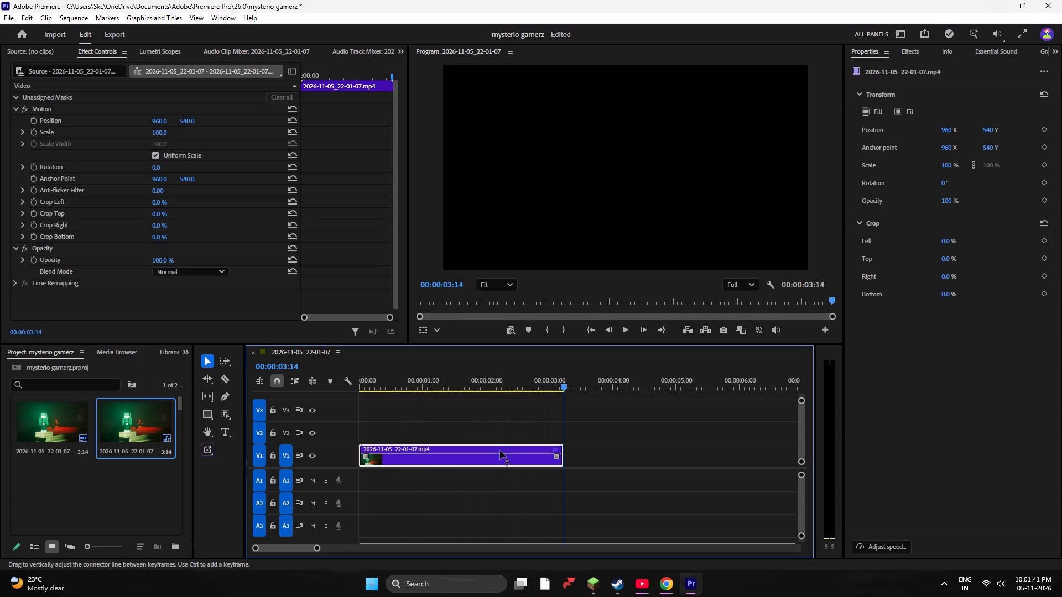
pyautogui.press('Delete')
# Import the video 2026-11-05_12-27-30 into the project and place it at the start of track V1.
pyautogui.rightClick(56, 481)
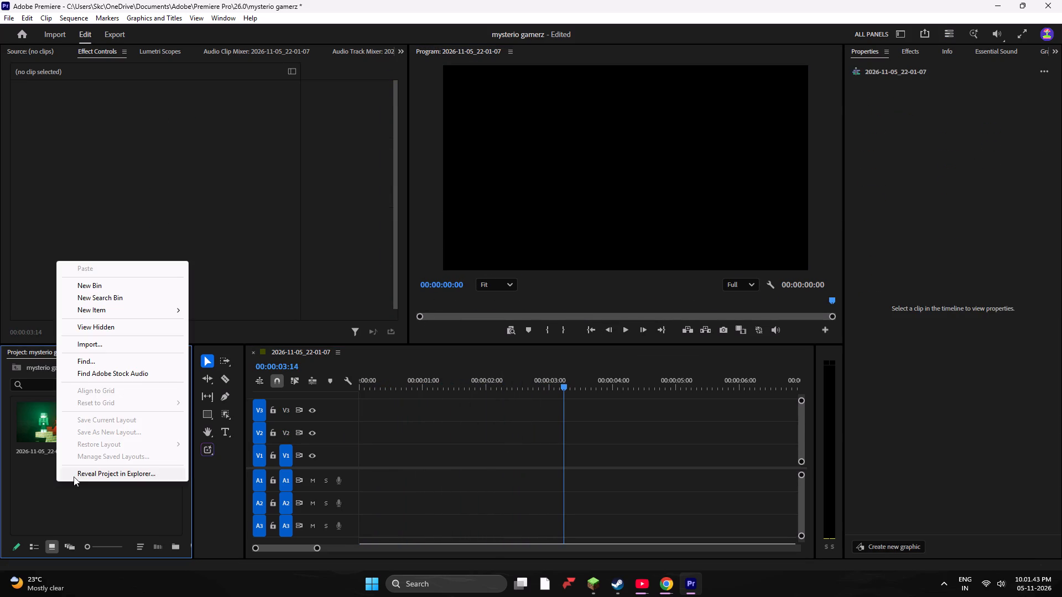
pyautogui.click(82, 347)
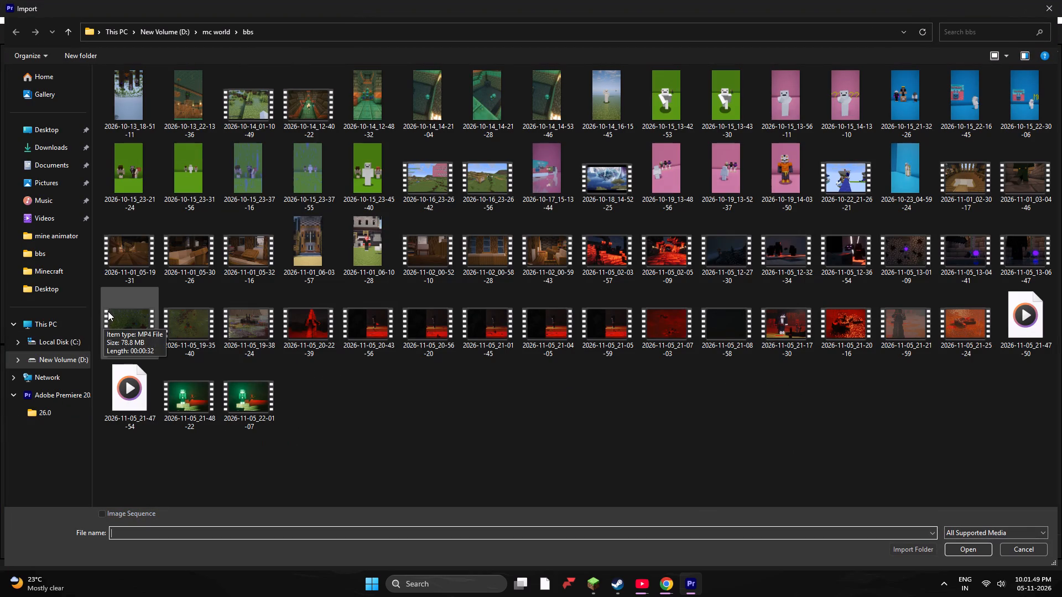
pyautogui.doubleClick(707, 261)
pyautogui.moveTo(79, 476); pyautogui.dragTo(374, 446)
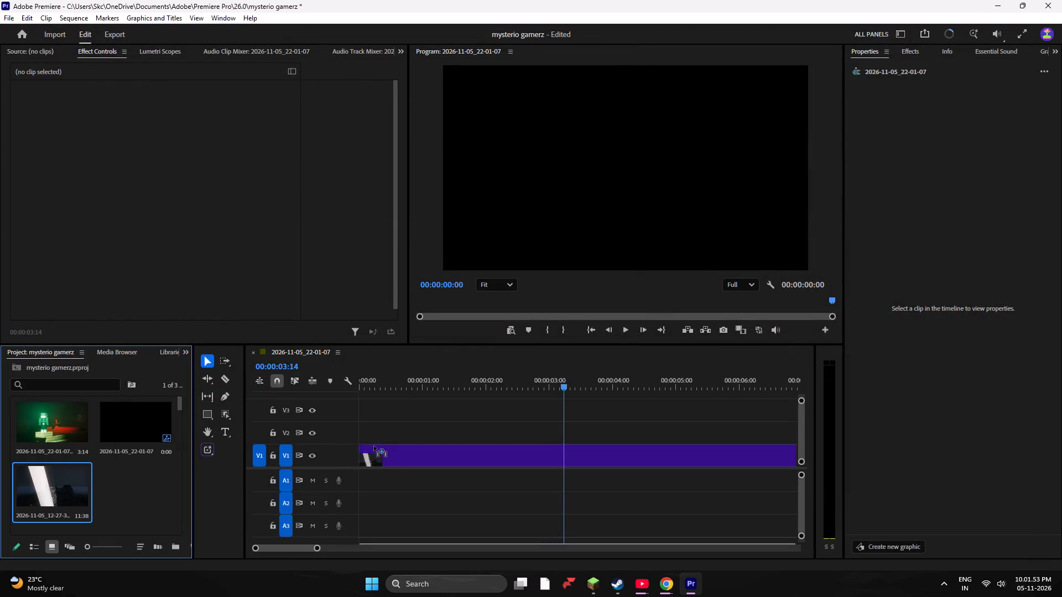
pyautogui.moveTo(374, 446); pyautogui.dragTo(335, 446)
# Move the playhead to the start and play the 2026-11-05_12-27-30 clip to review it.
pyautogui.moveTo(398, 379); pyautogui.dragTo(363, 386)
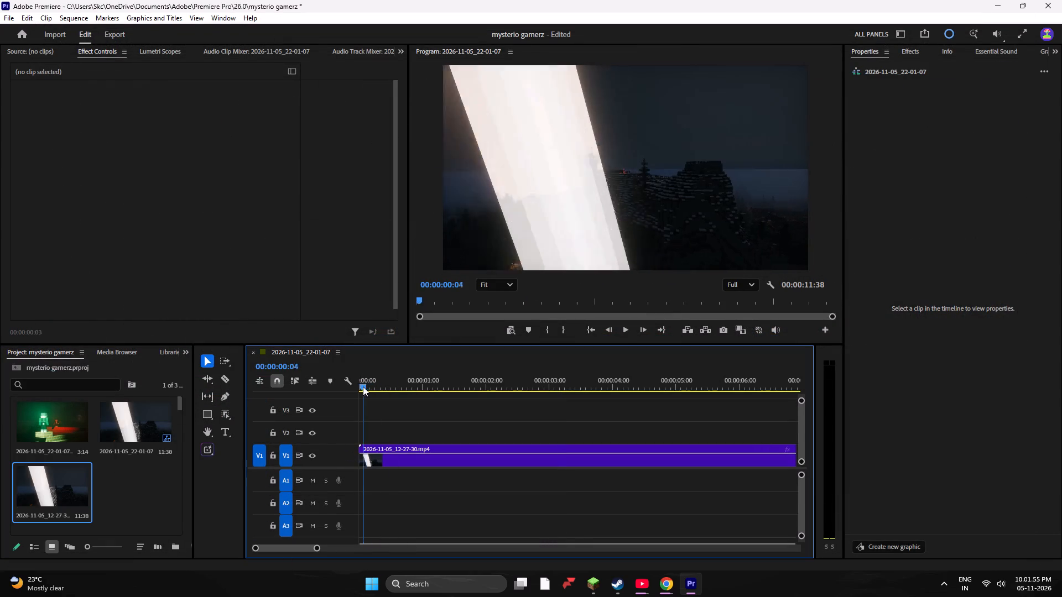
pyautogui.moveTo(363, 386); pyautogui.dragTo(330, 392)
pyautogui.click(623, 330)
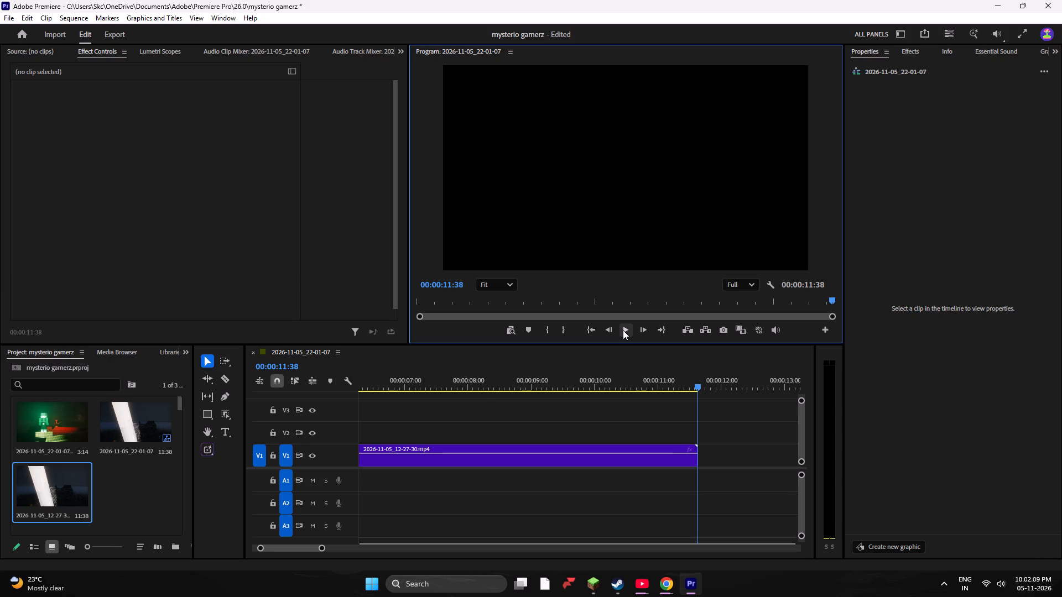
# Fit the whole 2026-11-05_12-27-30 clip in the timeline and scrub the playhead back to 00:00:00:00.
pyautogui.scroll(5, 477, 402)
pyautogui.scroll(-18, 477, 402)
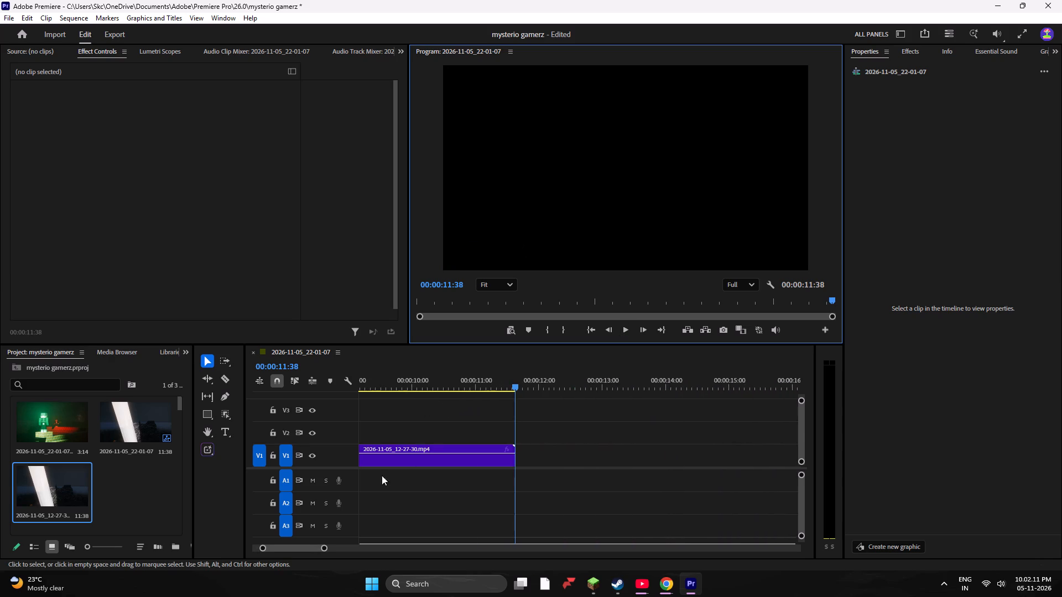
pyautogui.moveTo(322, 549); pyautogui.dragTo(344, 548)
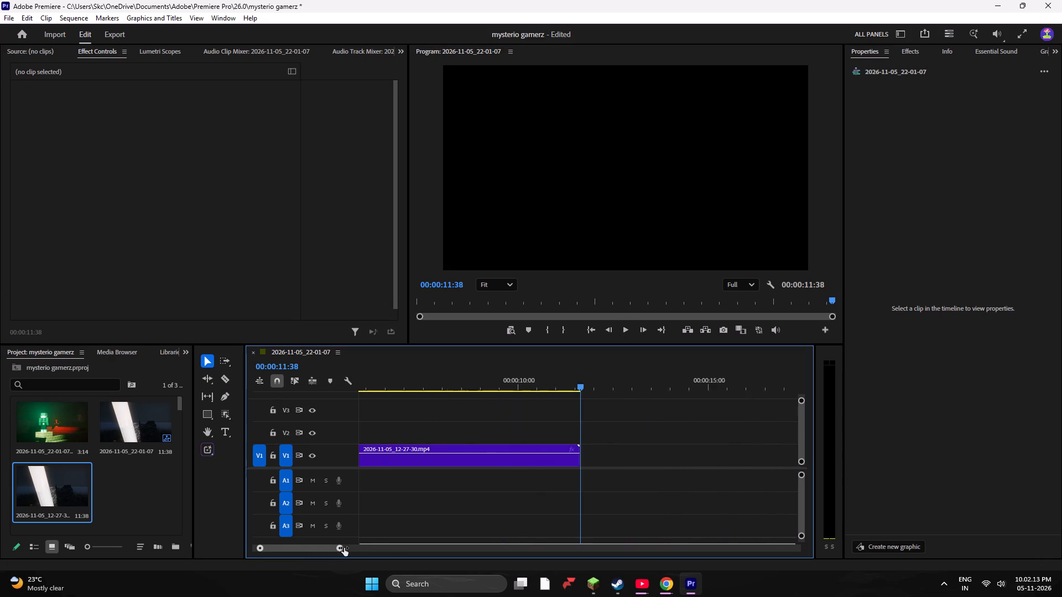
pyautogui.moveTo(344, 548); pyautogui.dragTo(399, 540)
pyautogui.moveTo(428, 385); pyautogui.dragTo(417, 385)
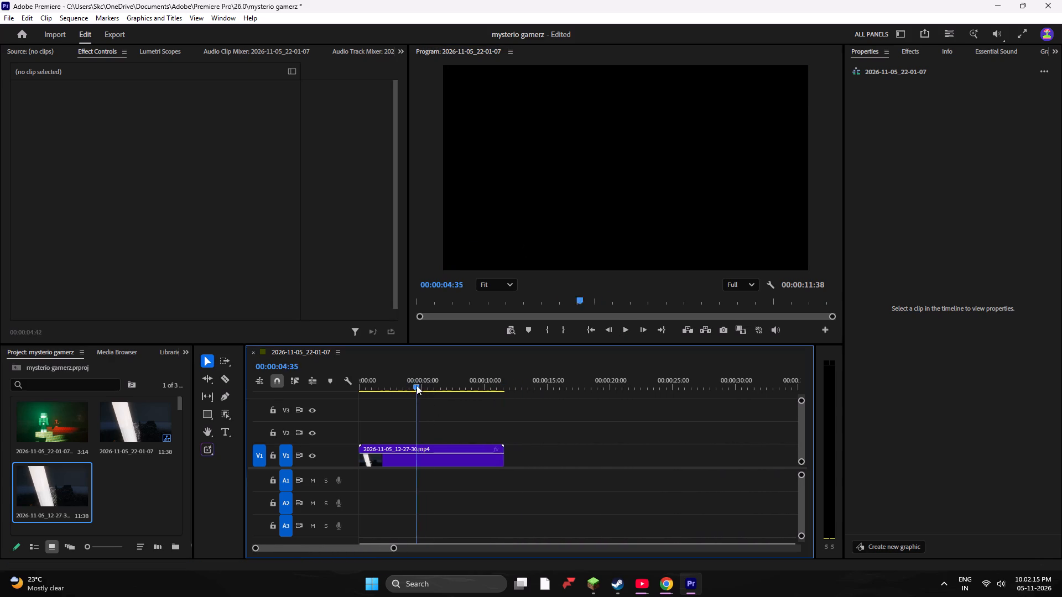
pyautogui.moveTo(417, 385); pyautogui.dragTo(340, 399)
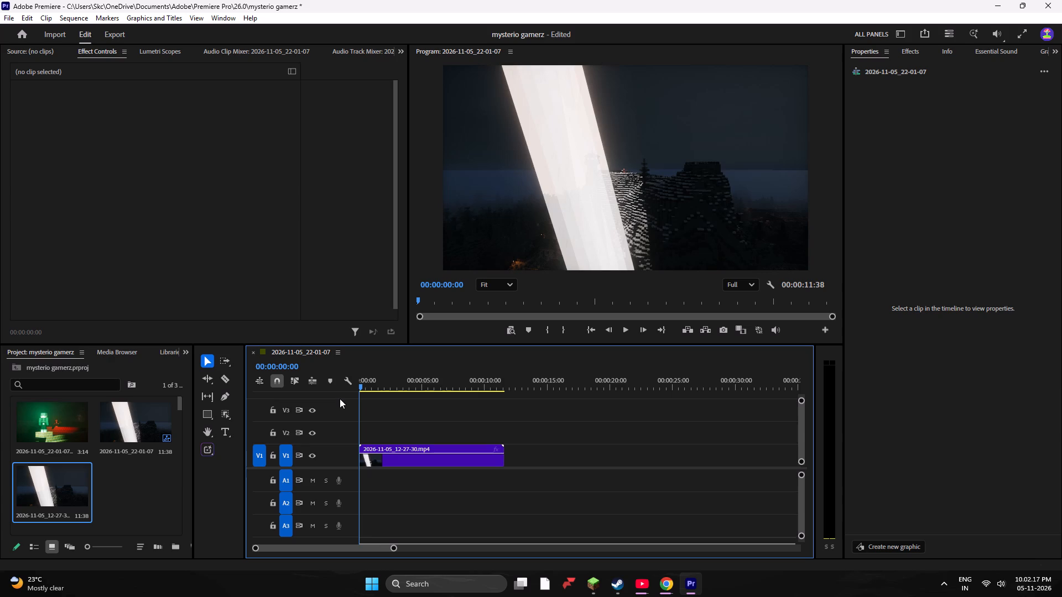
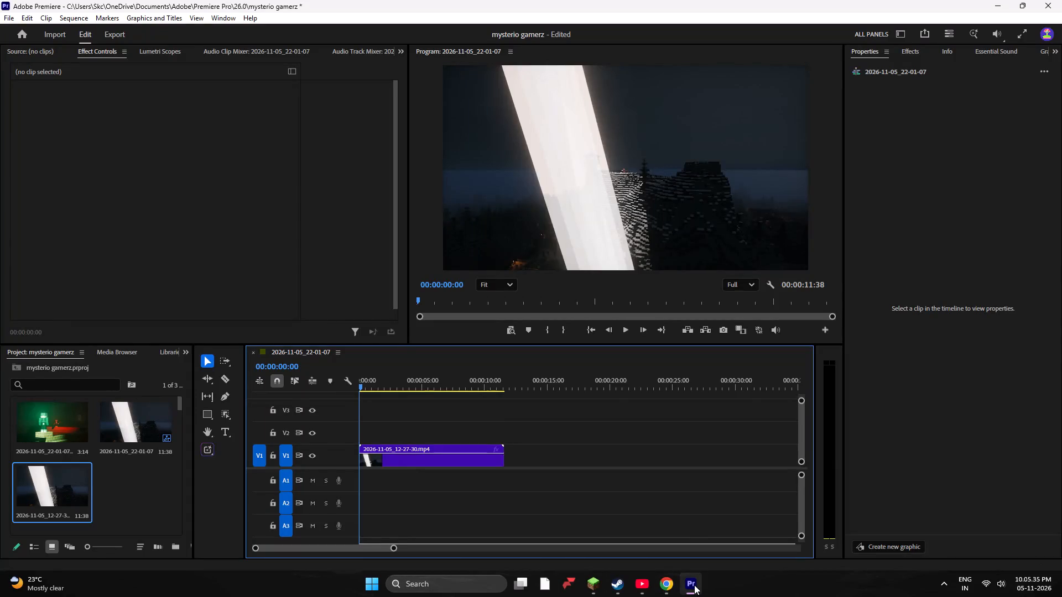
# Scrub through the 2026-11-05_12-27-30 clip in the timeline to examine its shots and find where to cut it.
pyautogui.click(694, 585)
pyautogui.click(694, 585)
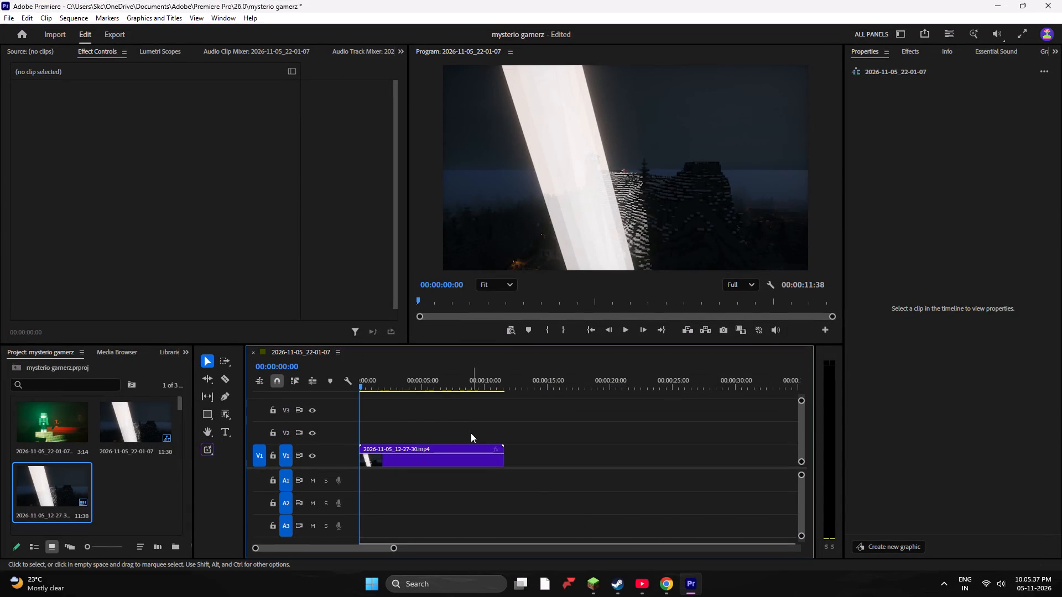
pyautogui.moveTo(367, 385); pyautogui.dragTo(411, 390)
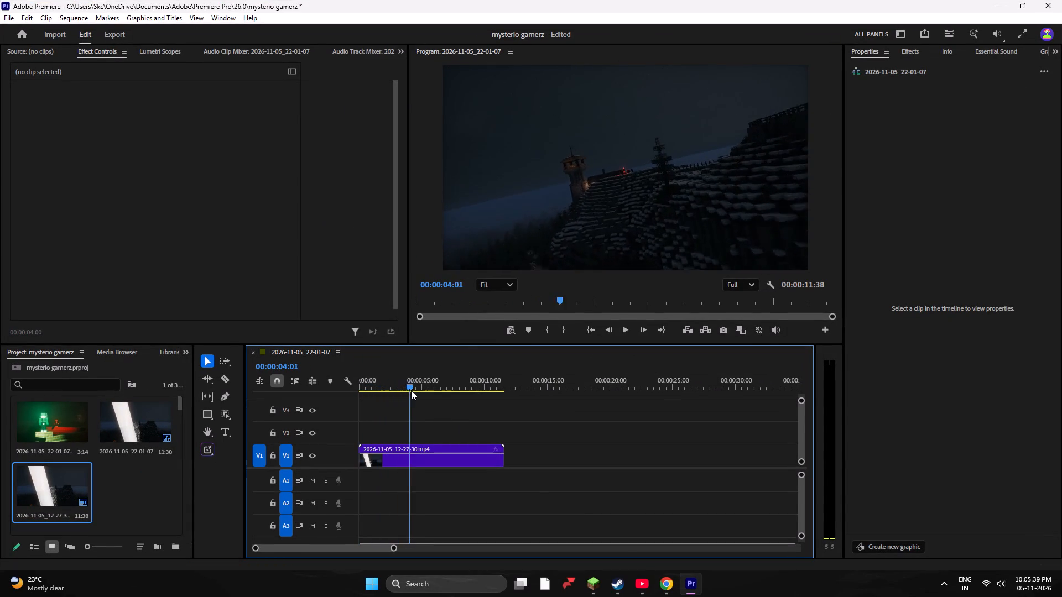
pyautogui.moveTo(411, 390); pyautogui.dragTo(480, 395)
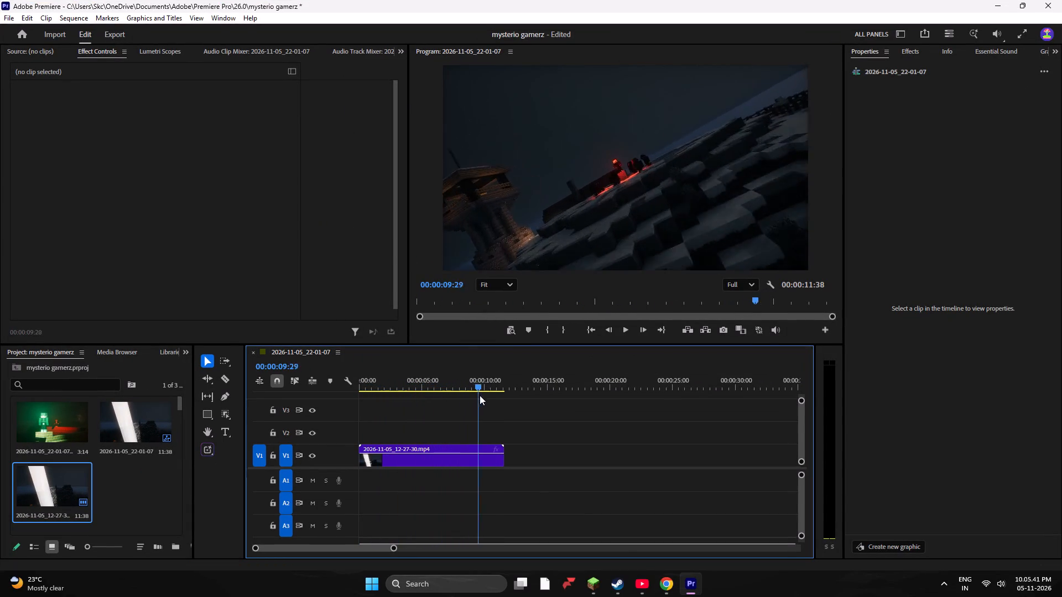
pyautogui.moveTo(480, 395); pyautogui.dragTo(492, 397)
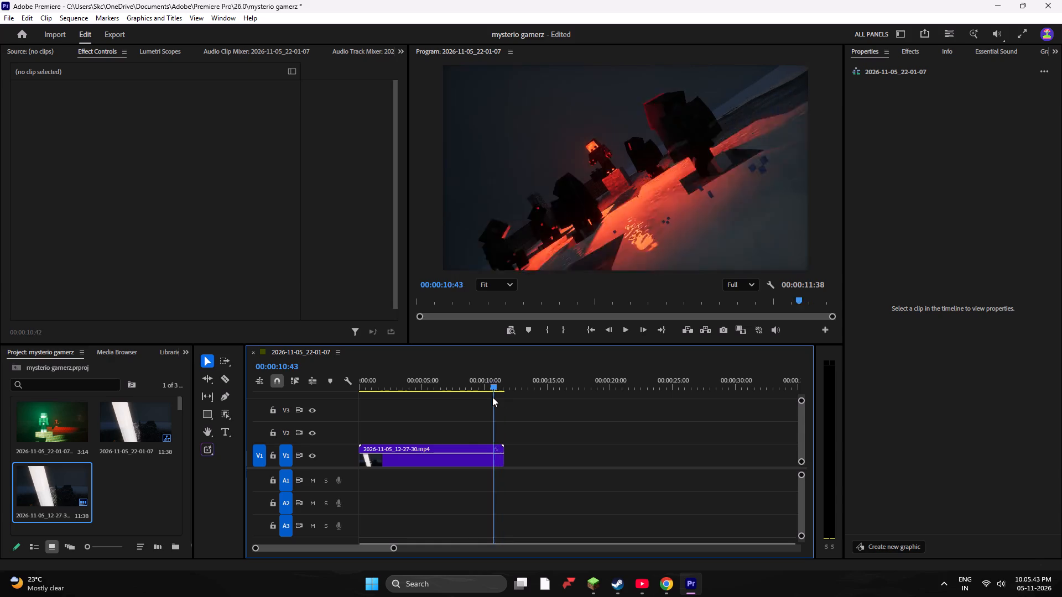
pyautogui.moveTo(492, 397); pyautogui.dragTo(489, 398)
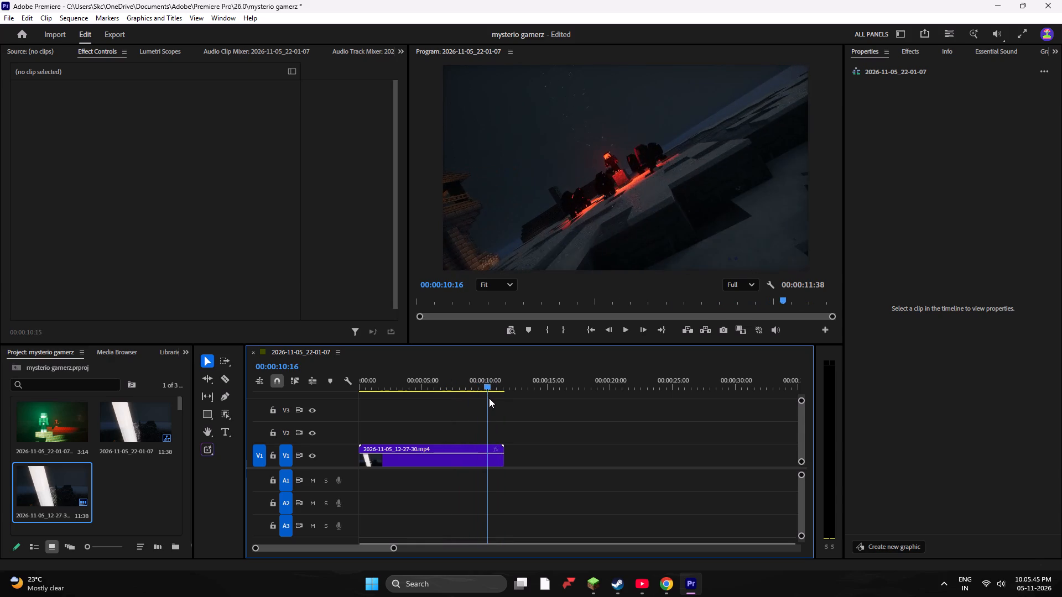
pyautogui.moveTo(489, 398); pyautogui.dragTo(503, 399)
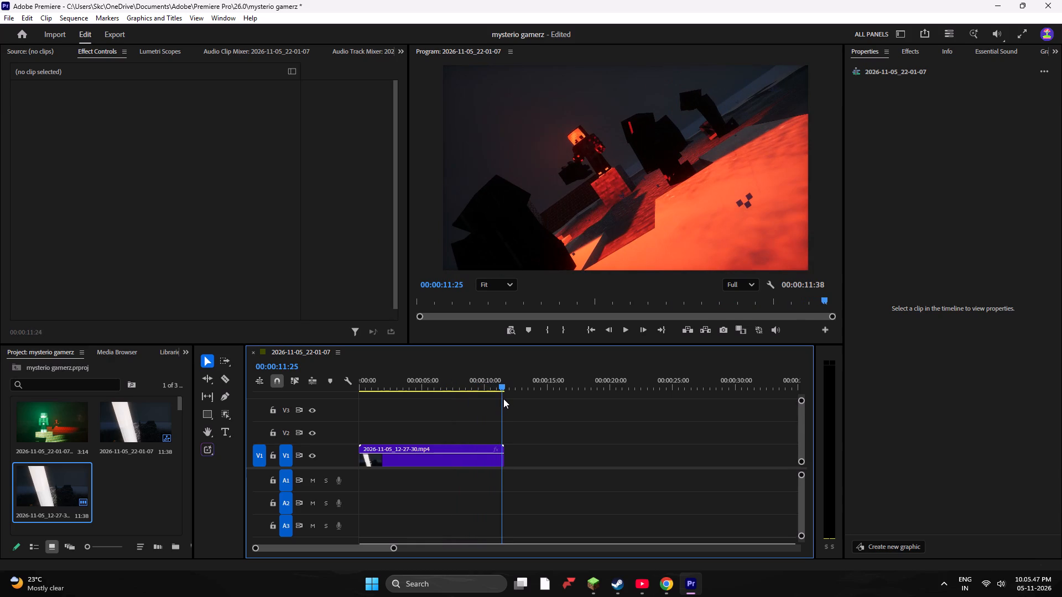
pyautogui.moveTo(503, 399); pyautogui.dragTo(490, 402)
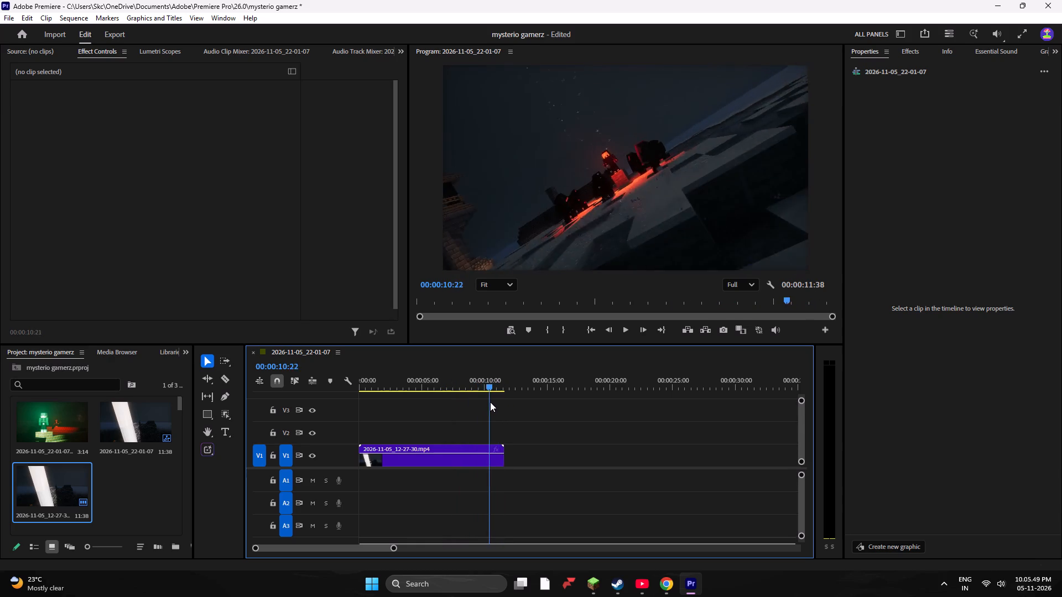
pyautogui.moveTo(490, 402); pyautogui.dragTo(504, 407)
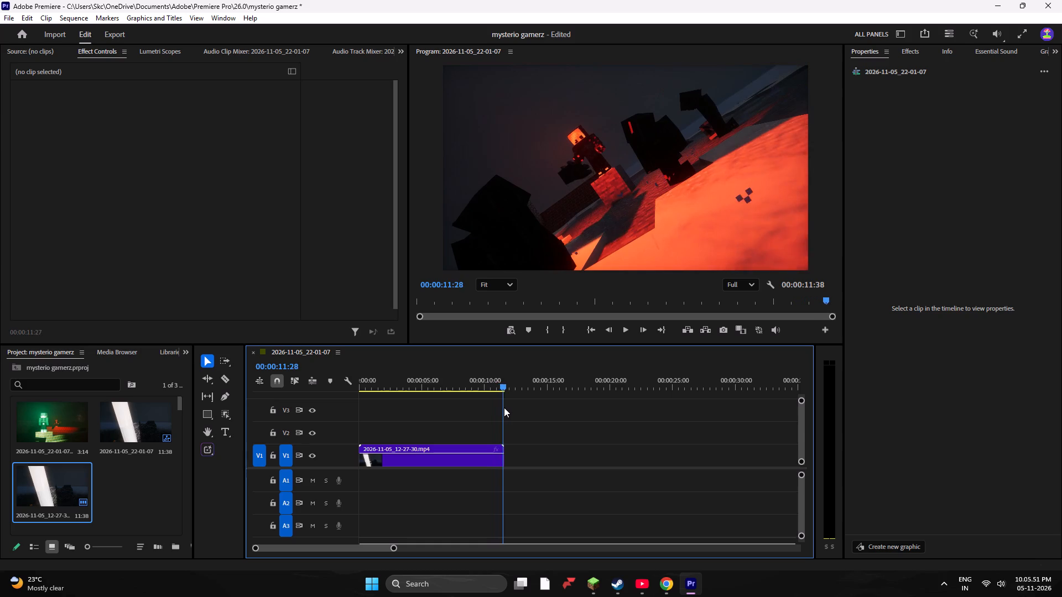
pyautogui.moveTo(504, 407); pyautogui.dragTo(431, 406)
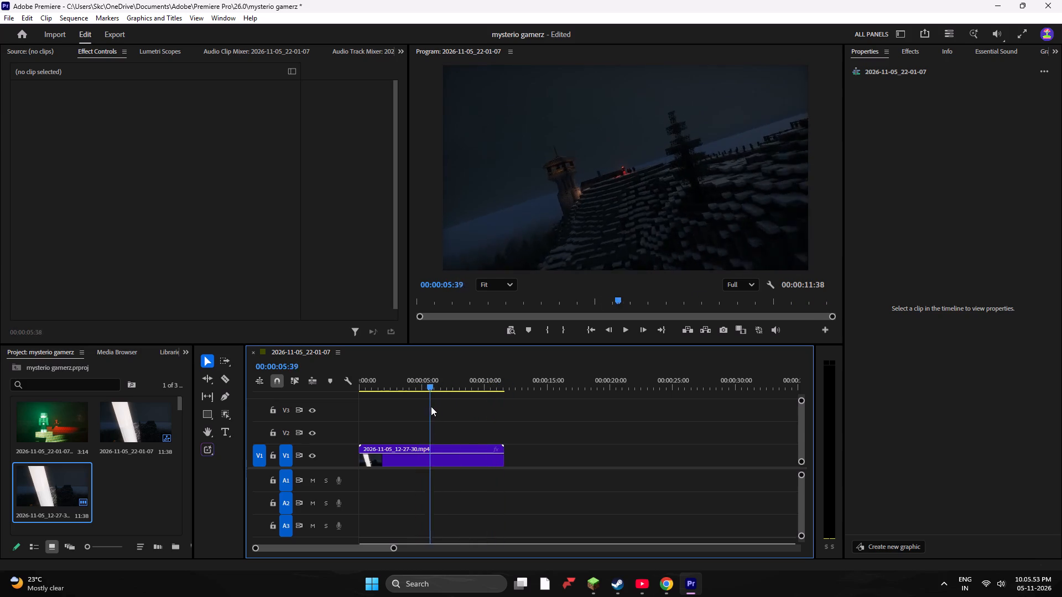
pyautogui.moveTo(431, 406); pyautogui.dragTo(464, 408)
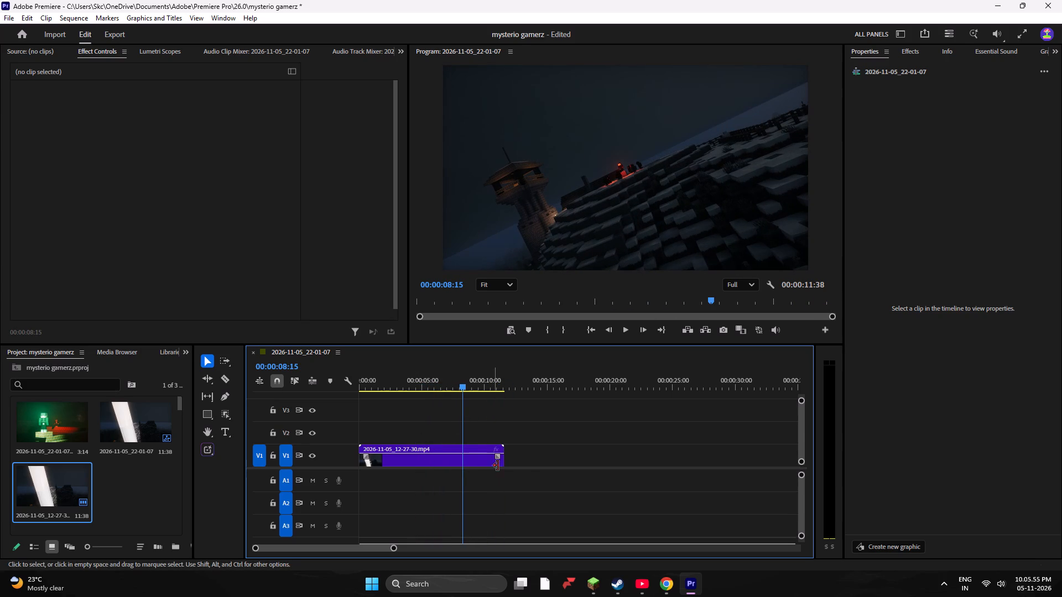
# Play the 2026-11-05_12-27-30 clip from the start, stop at 00:00:05:11 and trim the clip's end to that point.
pyautogui.moveTo(402, 383); pyautogui.dragTo(348, 380)
pyautogui.click(623, 330)
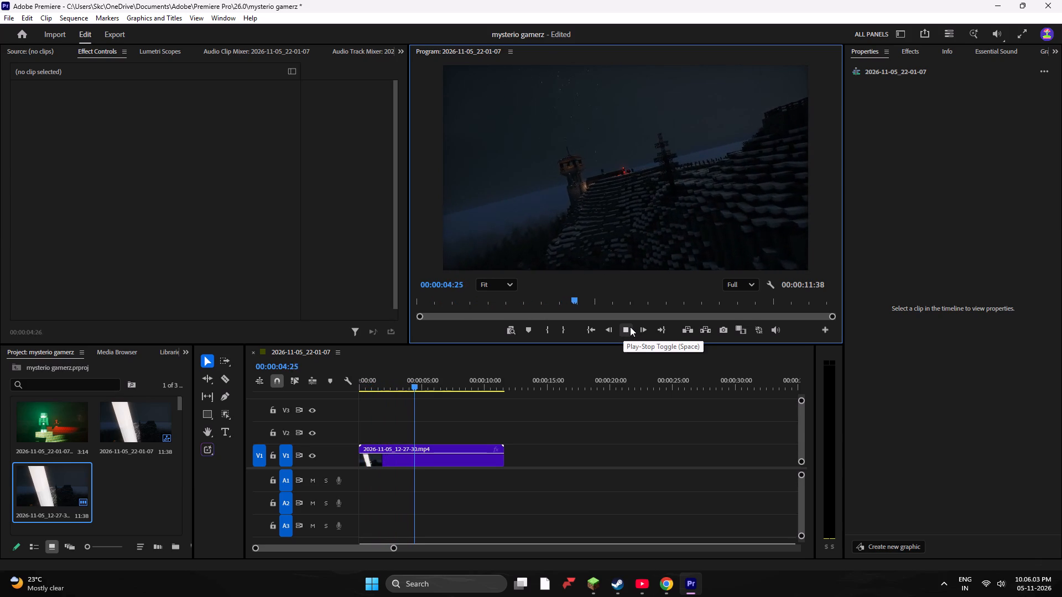
pyautogui.click(630, 327)
pyautogui.moveTo(504, 460); pyautogui.dragTo(498, 460)
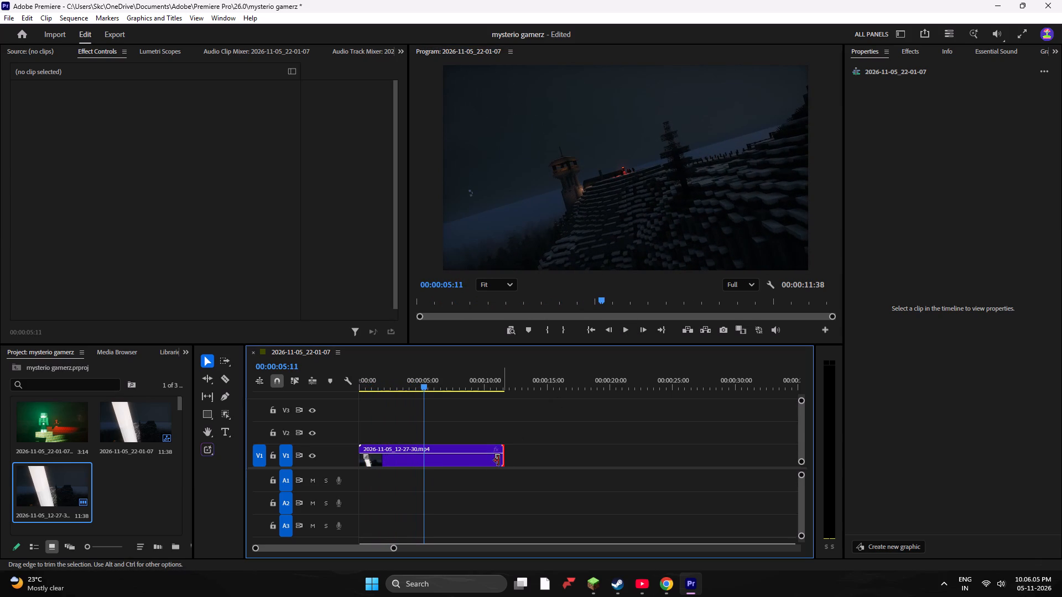
pyautogui.moveTo(498, 460); pyautogui.dragTo(426, 465)
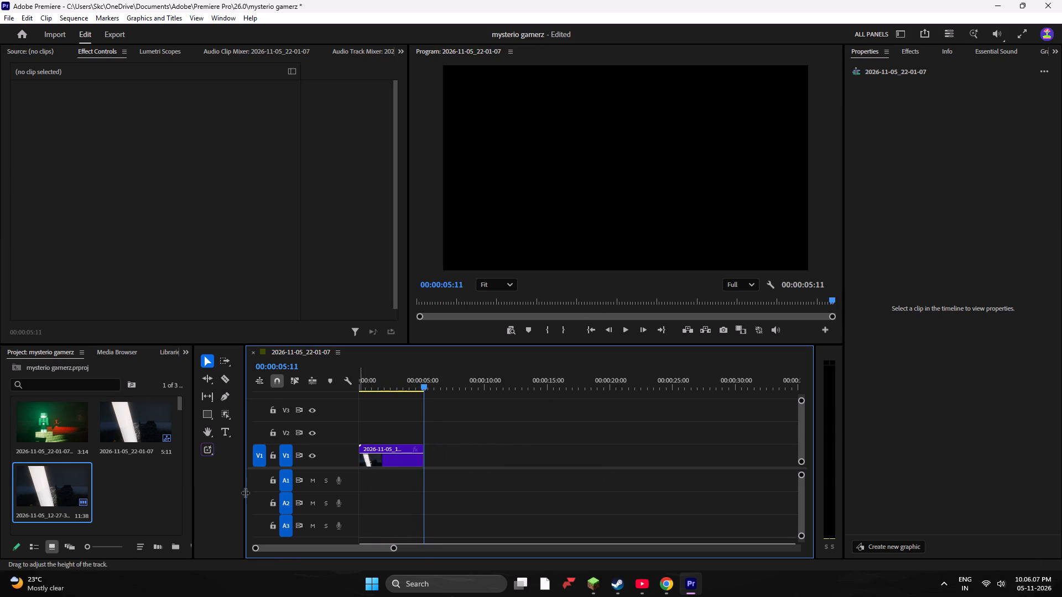
# Import the video 2026-11-05_12-36-54 from the bbs folder and place it on track V1 directly after the first clip.
pyautogui.rightClick(113, 496)
pyautogui.click(147, 360)
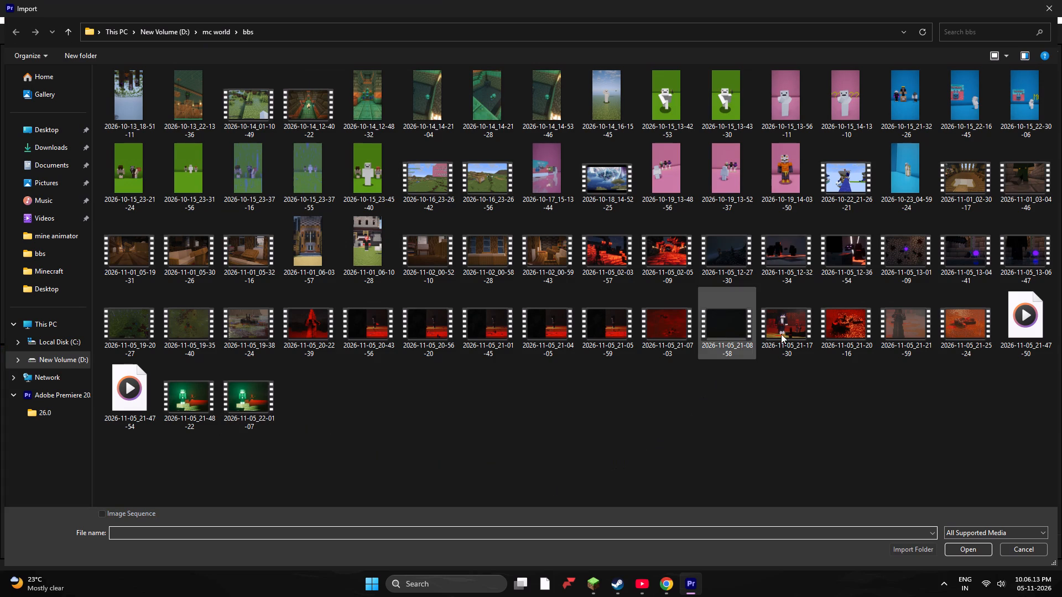
pyautogui.doubleClick(829, 266)
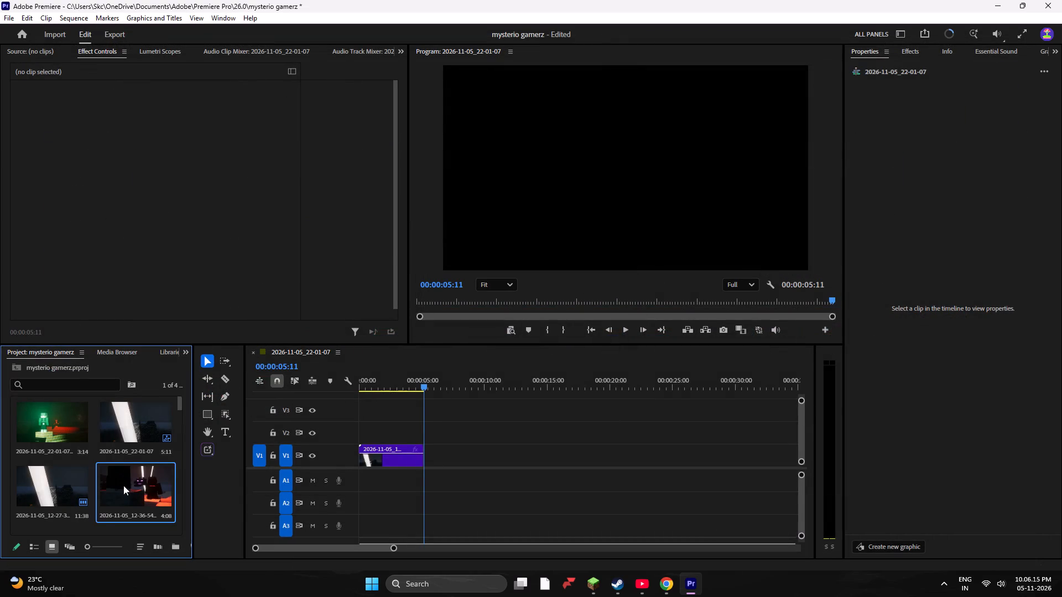
pyautogui.moveTo(126, 486); pyautogui.dragTo(426, 460)
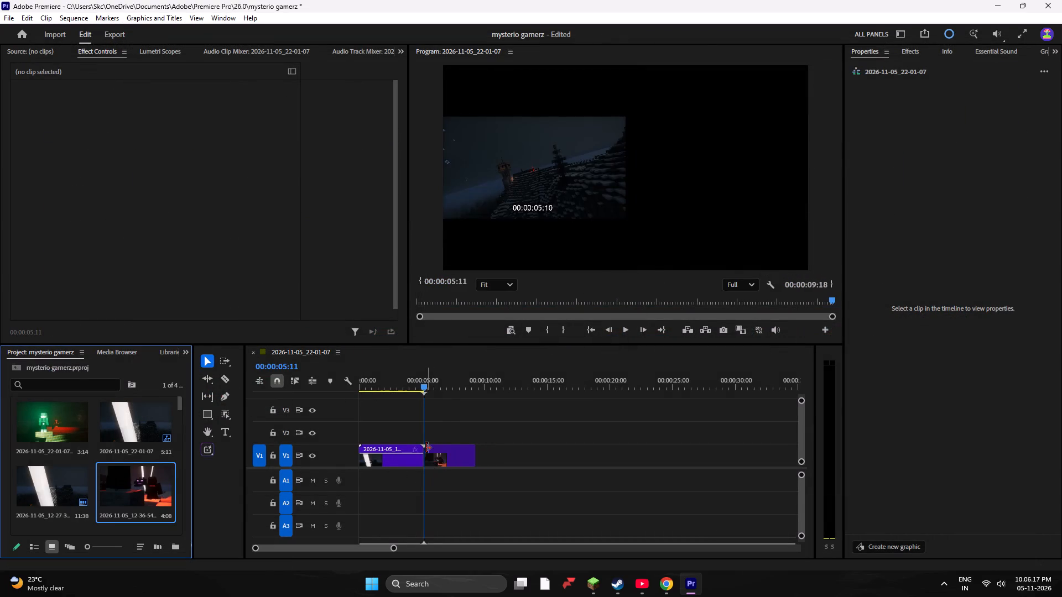
# Play the 2026-11-05_12-36-54 clip in the sequence to review it through to its end.
pyautogui.click(623, 331)
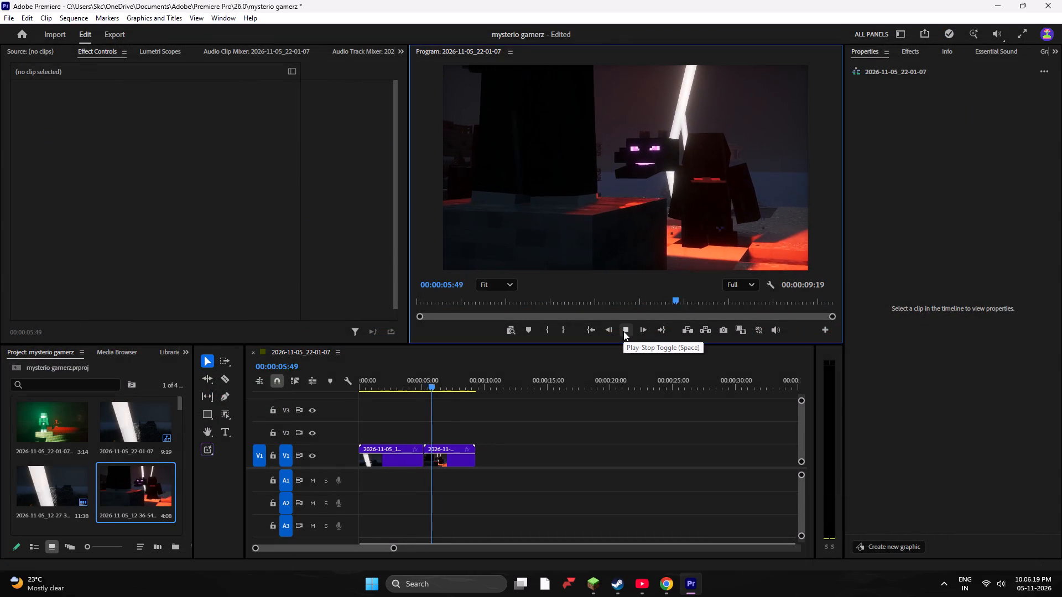
pyautogui.doubleClick(623, 331)
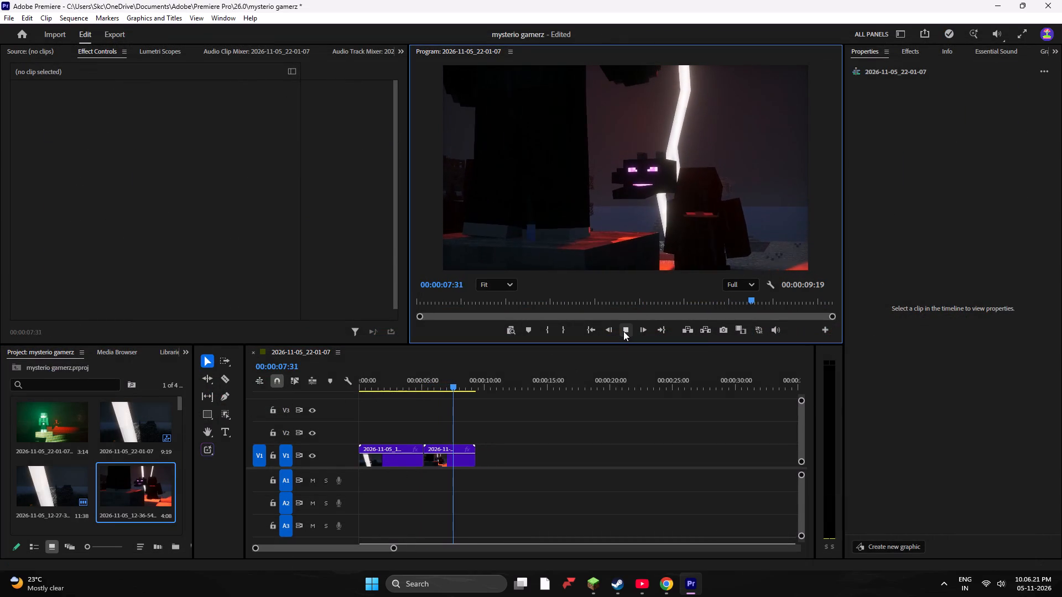
pyautogui.click(623, 331)
pyautogui.click(623, 331)
pyautogui.doubleClick(623, 331)
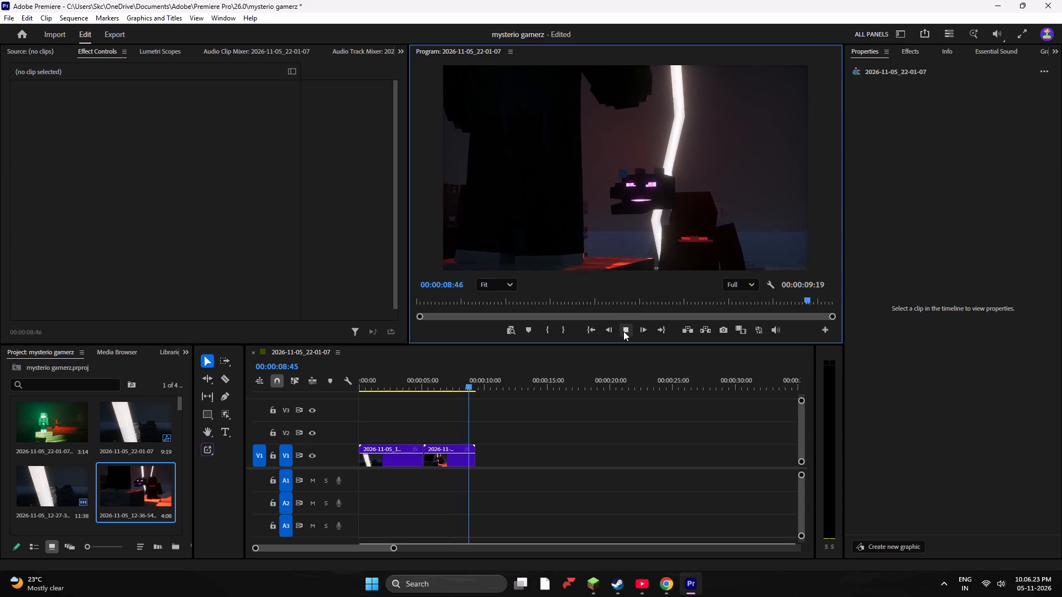
pyautogui.tripleClick(623, 331)
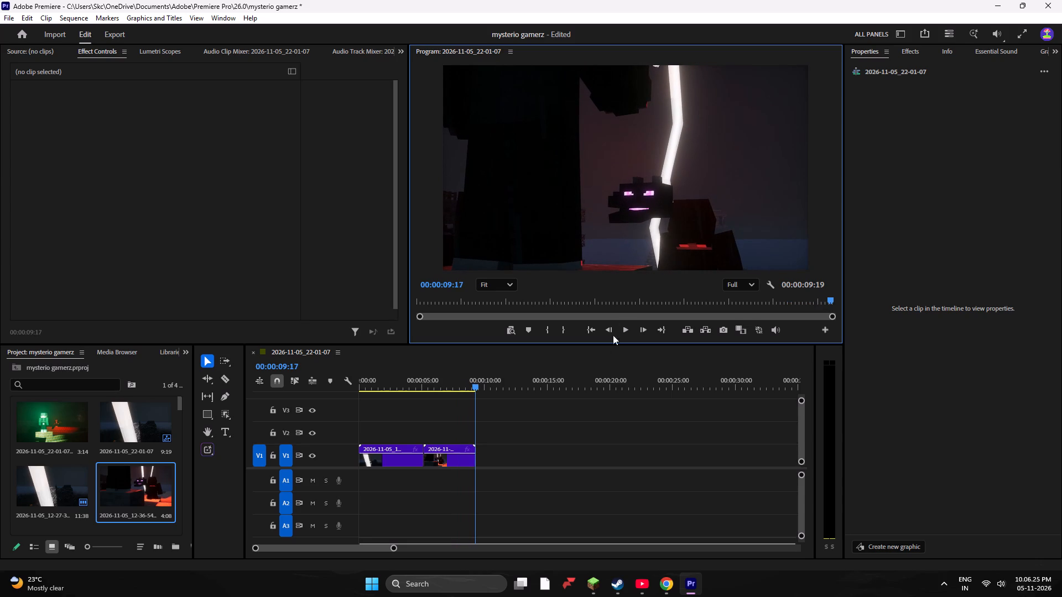
# Replay the sequence from near its start to review the cut between the first and second clips.
pyautogui.moveTo(382, 385); pyautogui.dragTo(348, 385)
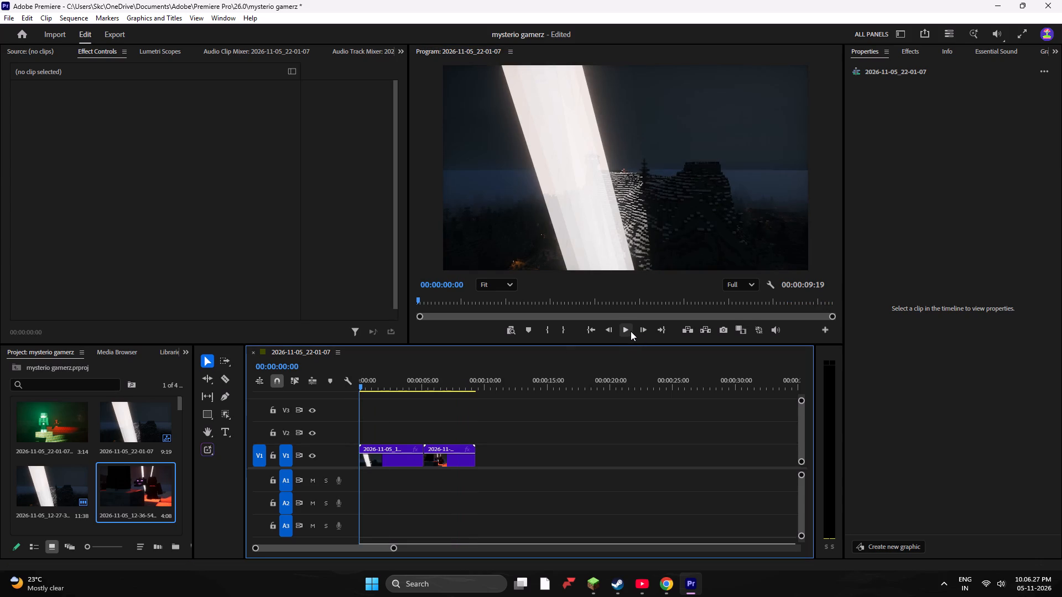
pyautogui.click(631, 331)
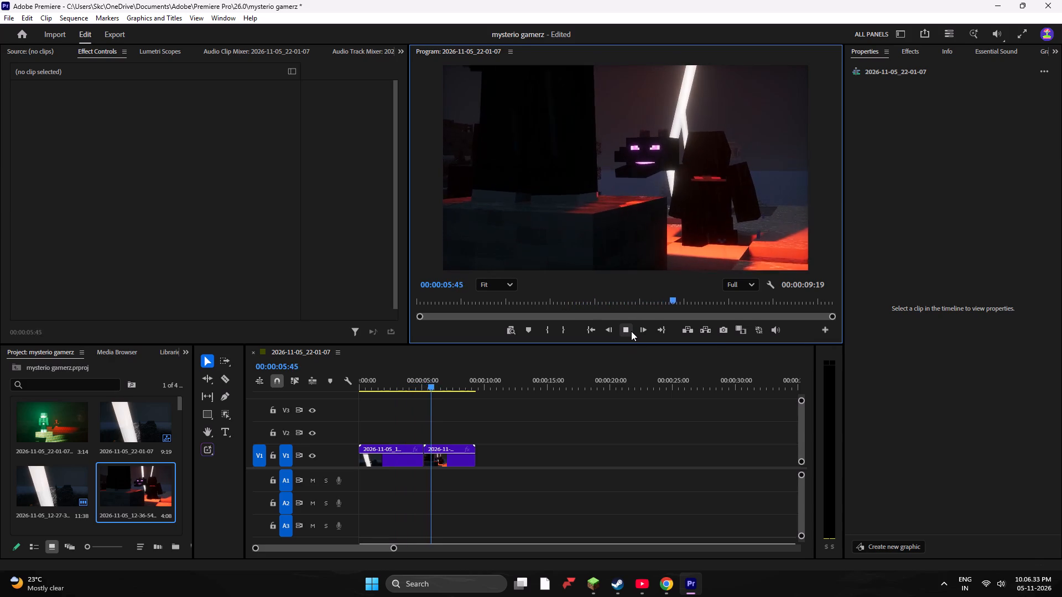
pyautogui.moveTo(385, 390); pyautogui.dragTo(373, 389)
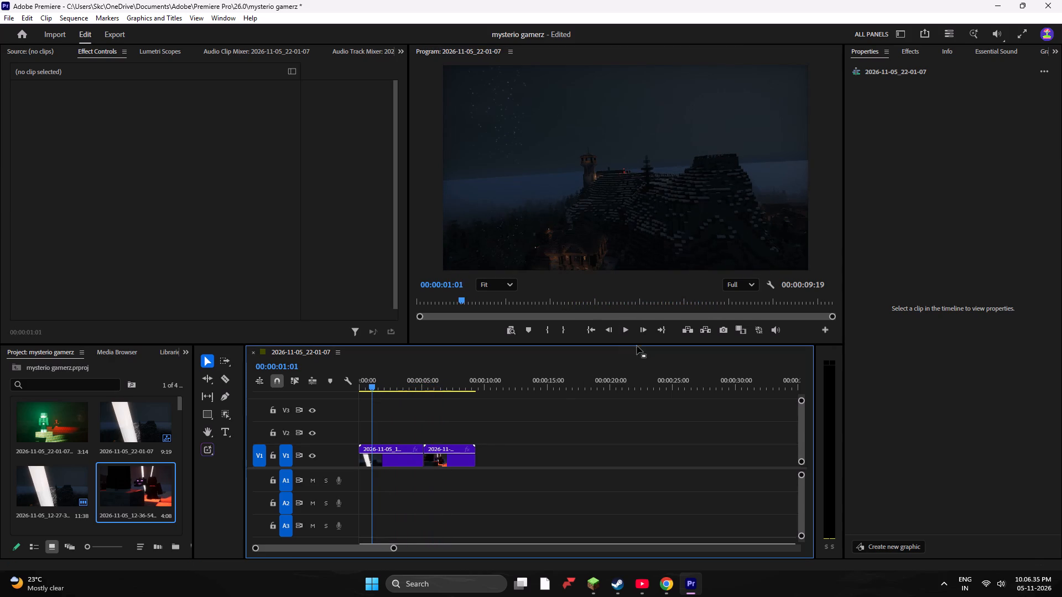
pyautogui.click(624, 331)
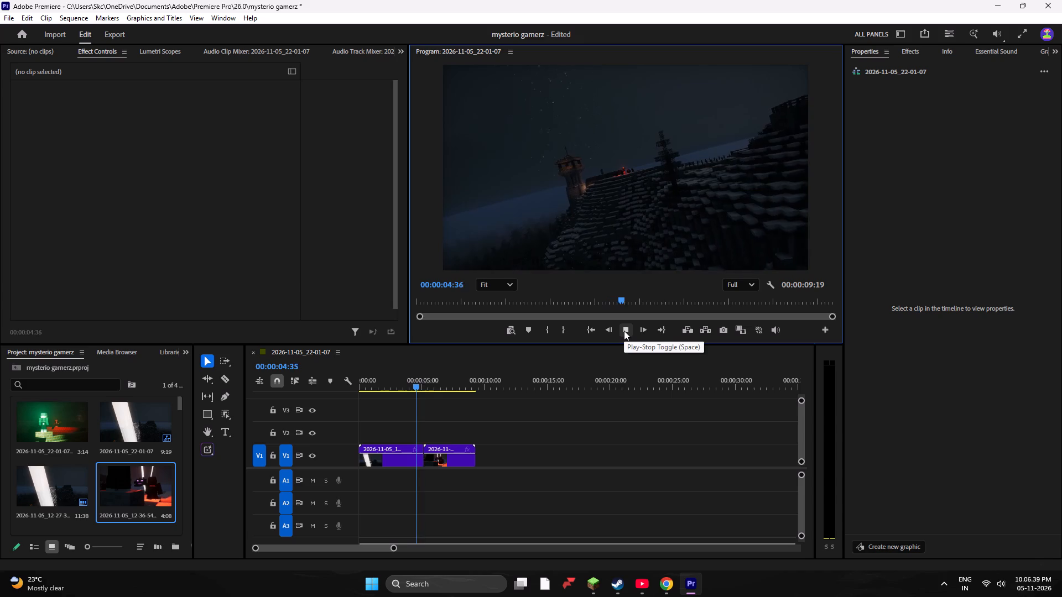
pyautogui.doubleClick(624, 331)
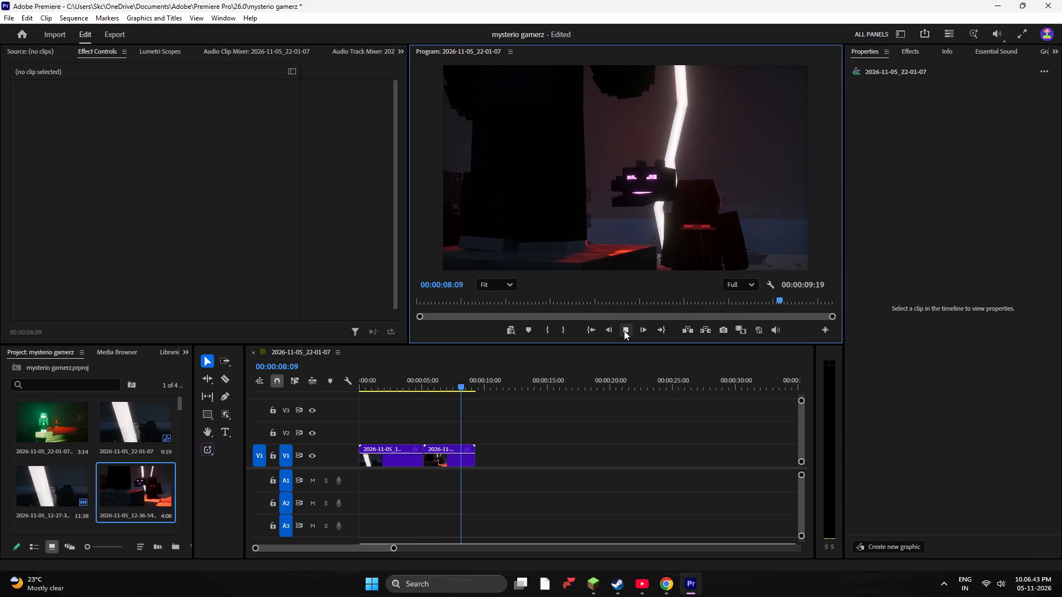
pyautogui.click(624, 331)
# Import the video 2026-11-05_13-01-09 from the bbs folder and place it on track V1 directly after the second clip.
pyautogui.rightClick(144, 376)
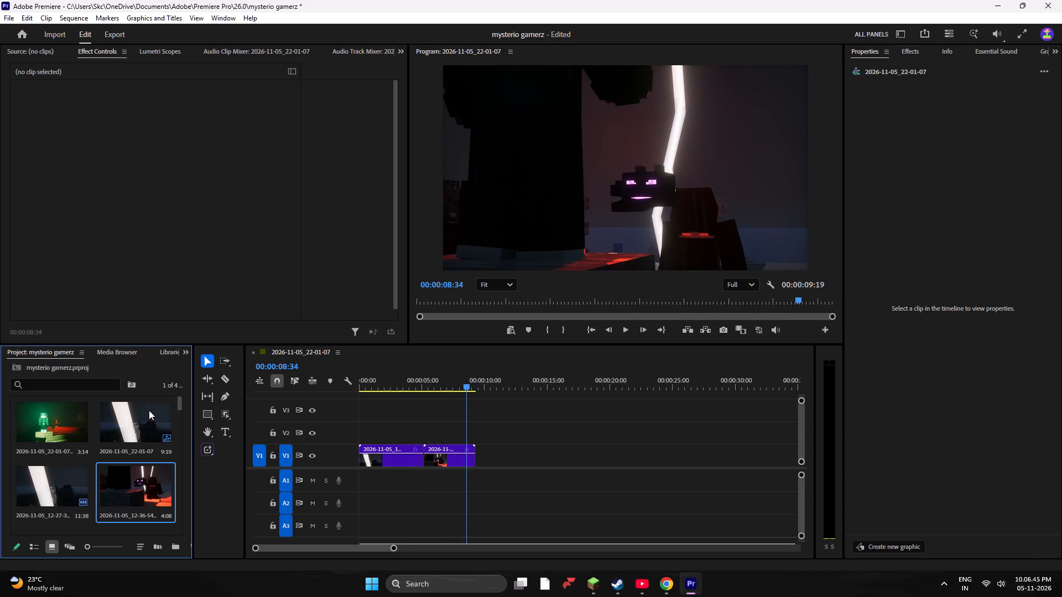
pyautogui.rightClick(147, 393)
pyautogui.rightClick(147, 388)
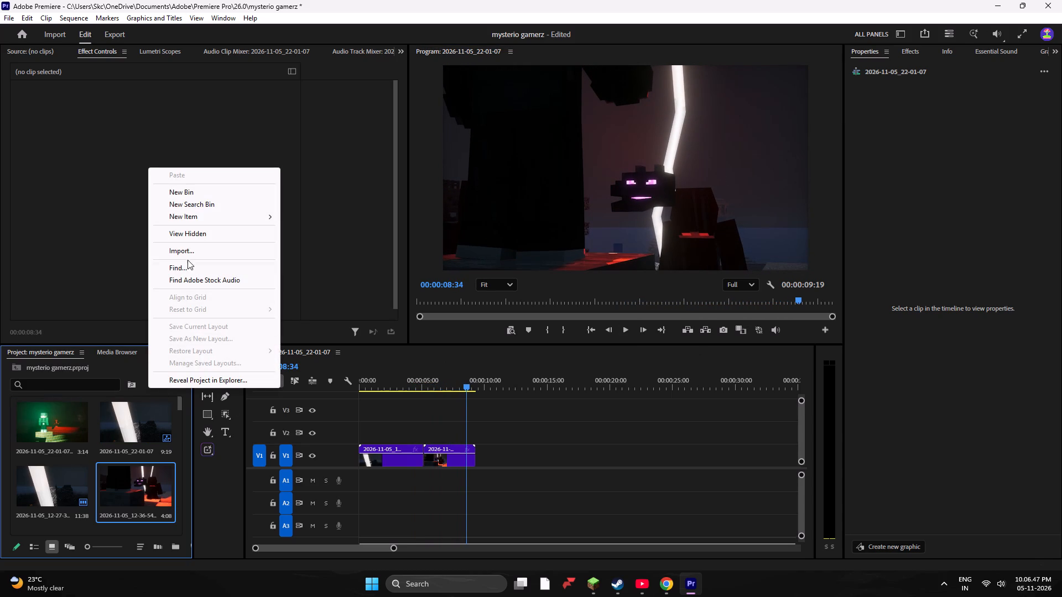
pyautogui.click(189, 255)
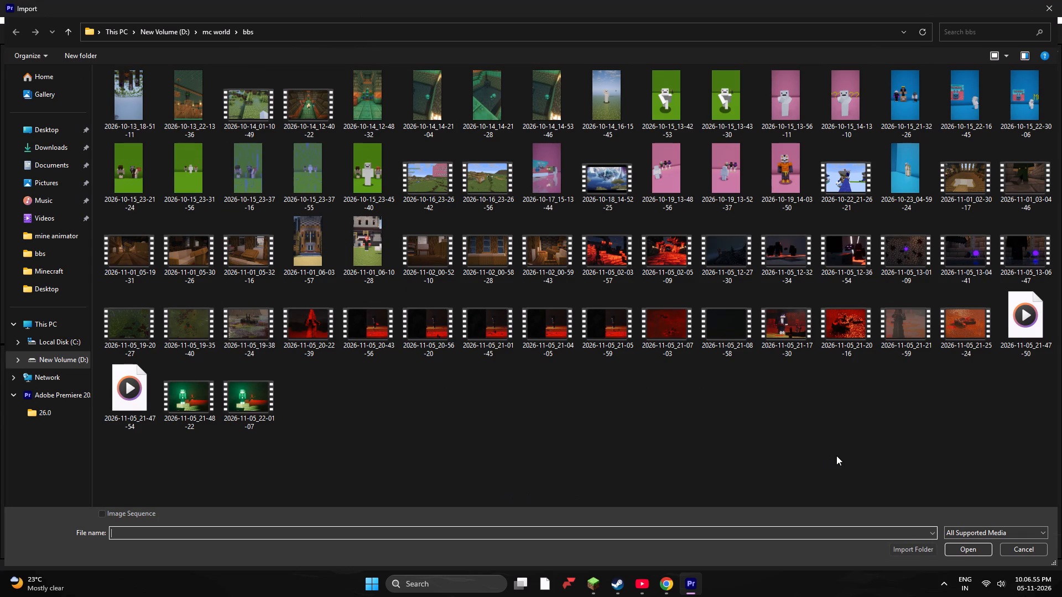
pyautogui.doubleClick(916, 277)
pyautogui.moveTo(60, 493); pyautogui.dragTo(351, 468)
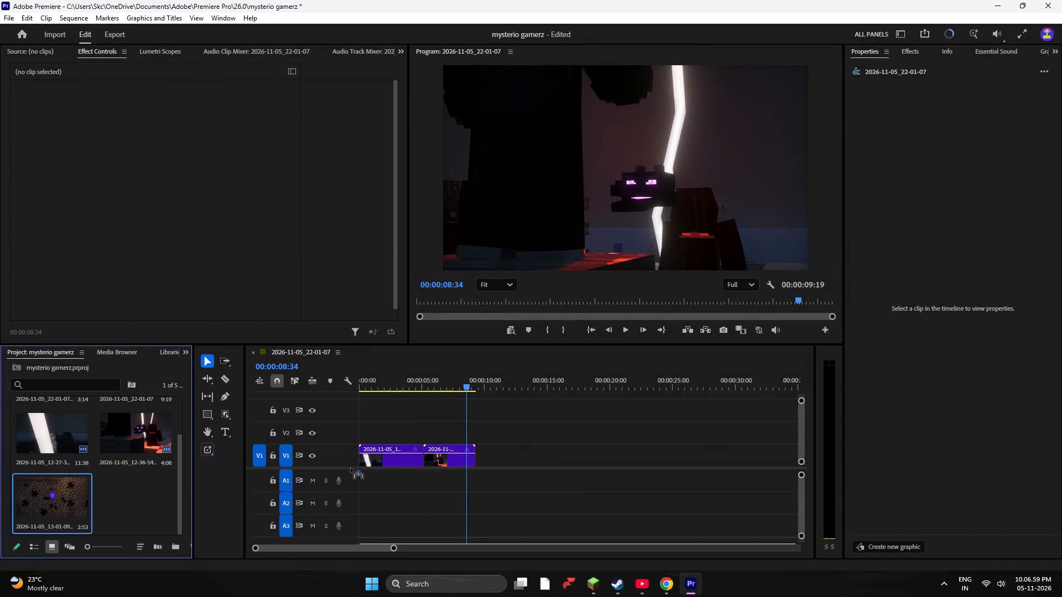
pyautogui.moveTo(351, 468); pyautogui.dragTo(478, 463)
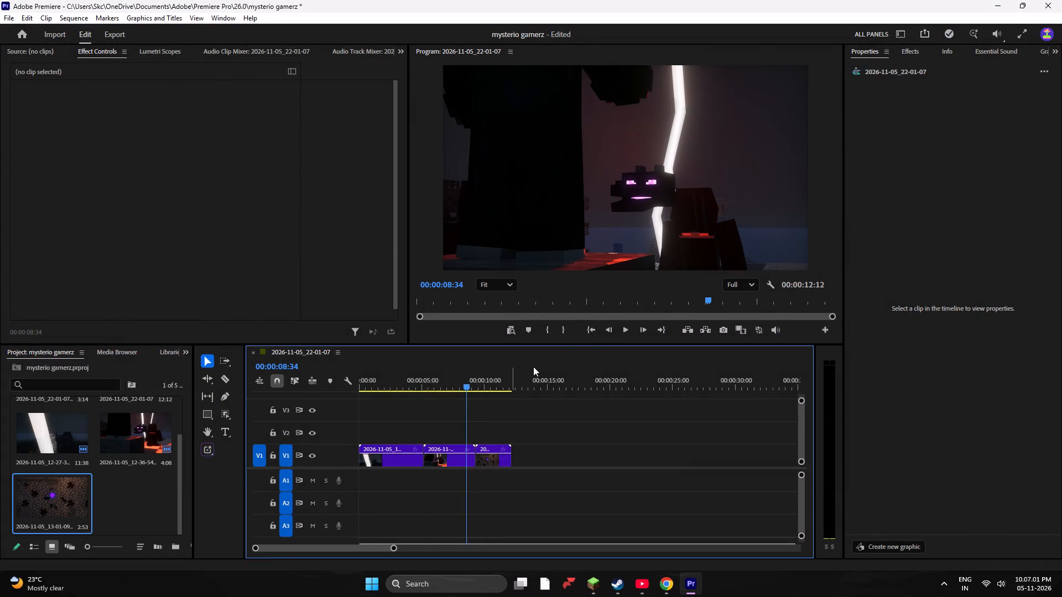
# Play the sequence through the 2026-11-05_13-01-09 clip to review it.
pyautogui.click(623, 332)
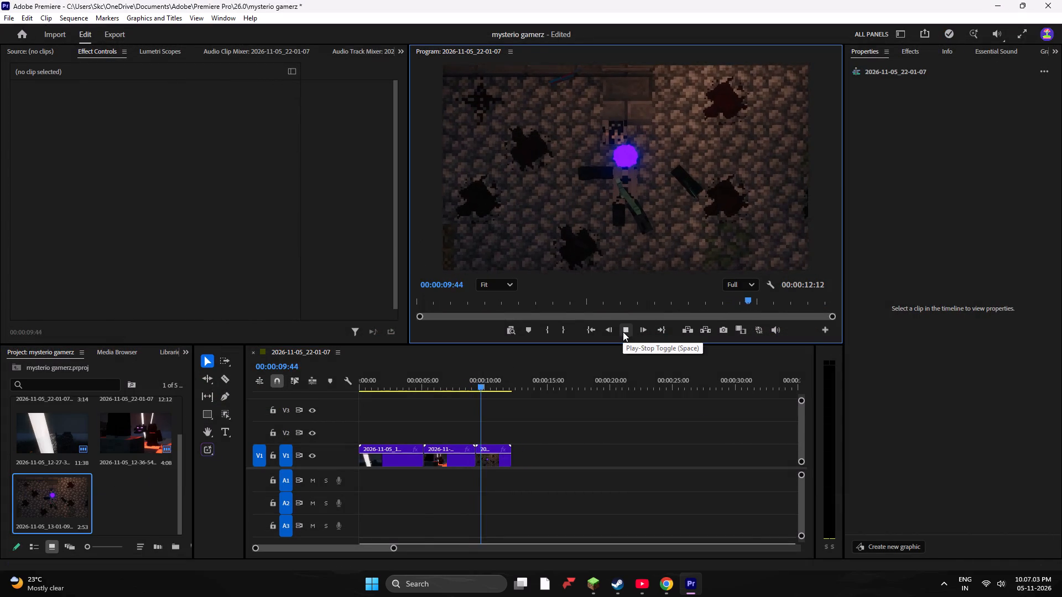
pyautogui.click(623, 332)
pyautogui.click(623, 332)
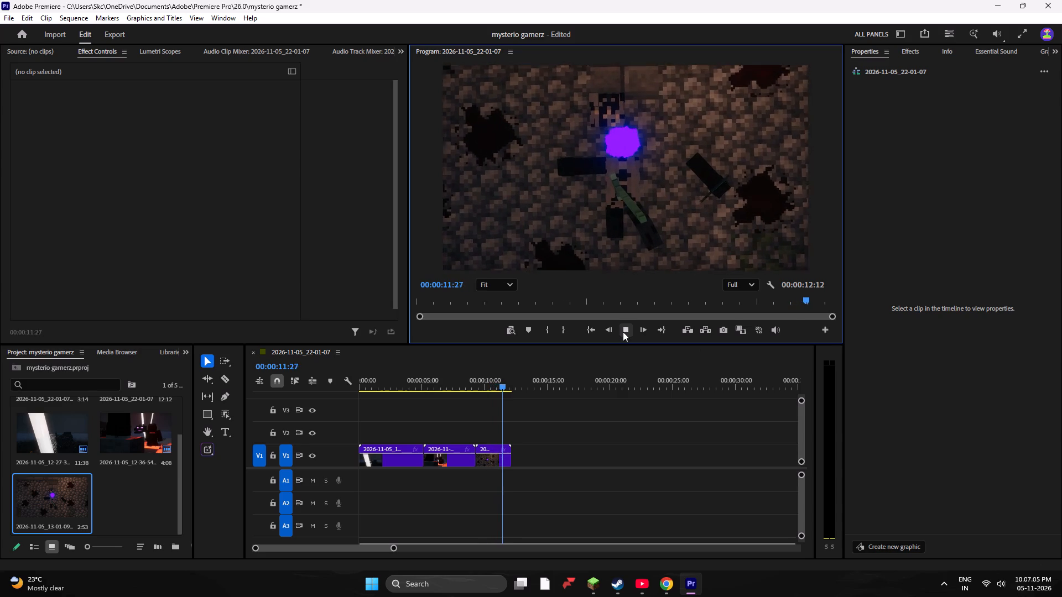
# Delete the 2026-11-05_13-01-09 clip from the end of track V1.
pyautogui.click(490, 464)
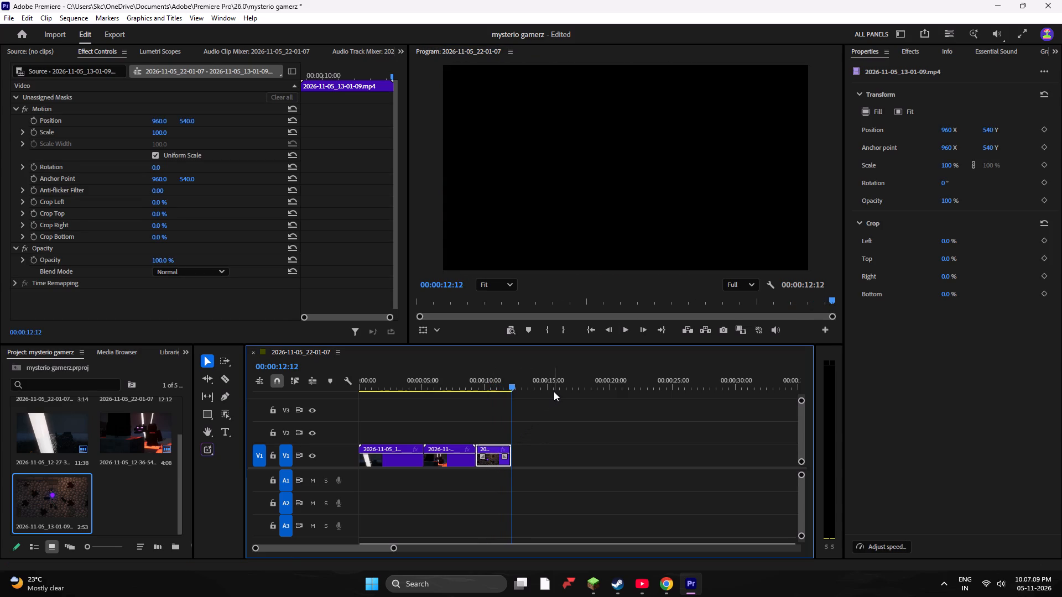
# Import the video 2026-11-05_13-06-47 from the bbs folder and place it on track V1 directly after the second clip.
pyautogui.rightClick(107, 516)
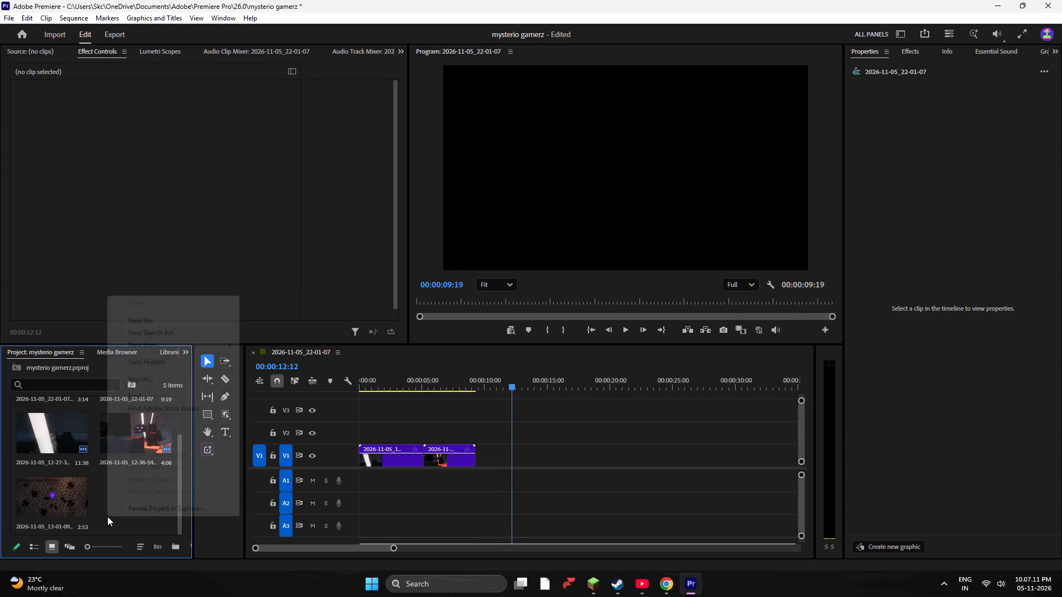
pyautogui.click(162, 373)
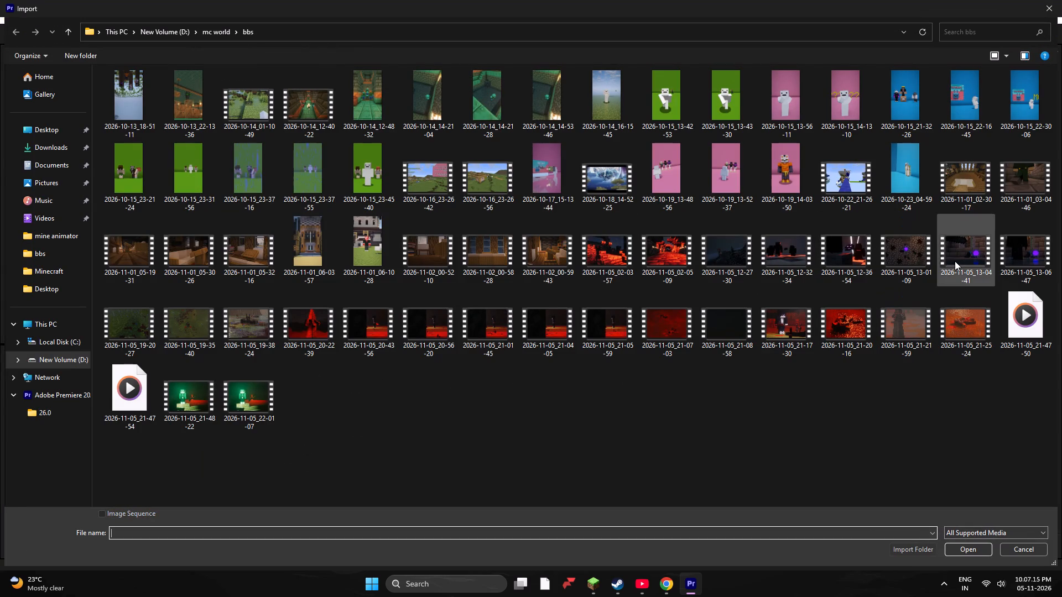
pyautogui.doubleClick(1011, 251)
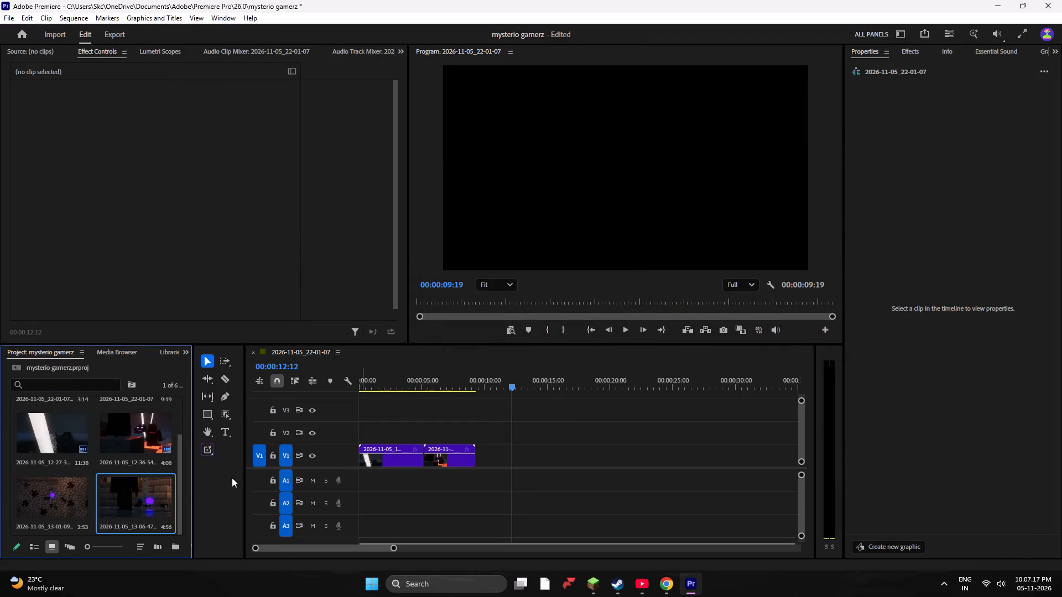
pyautogui.moveTo(127, 504); pyautogui.dragTo(476, 460)
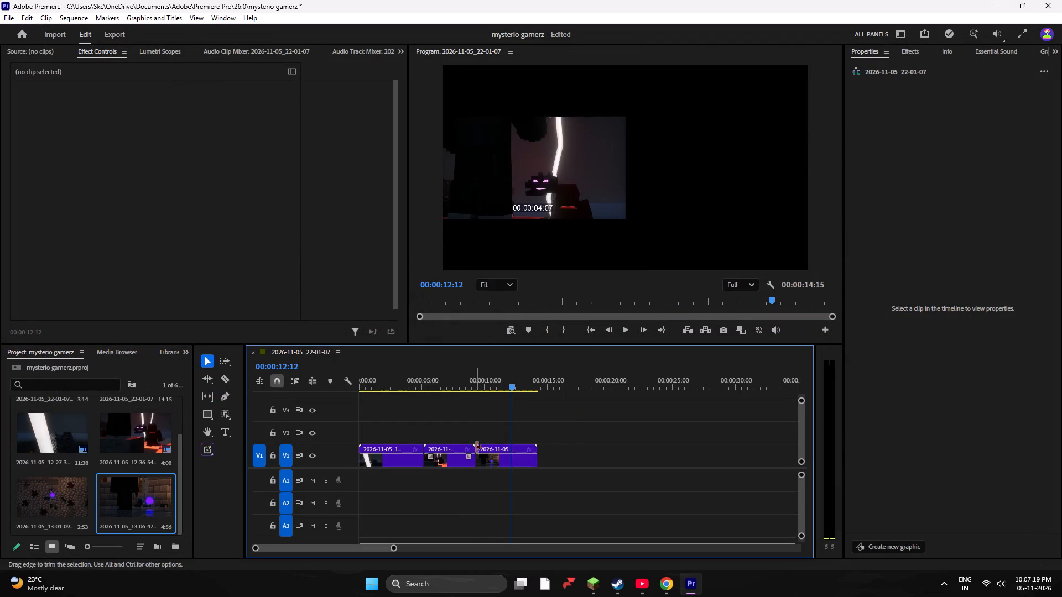
# Play the third clip on V1, and replay the whole sequence from its start to review the cuts.
pyautogui.click(474, 387)
pyautogui.click(625, 330)
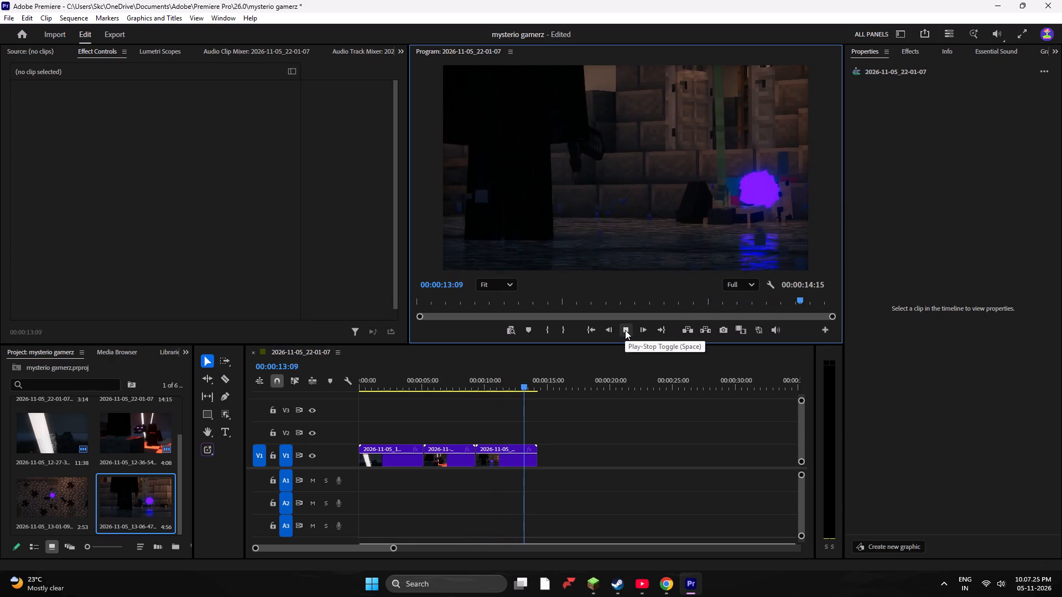
pyautogui.click(625, 330)
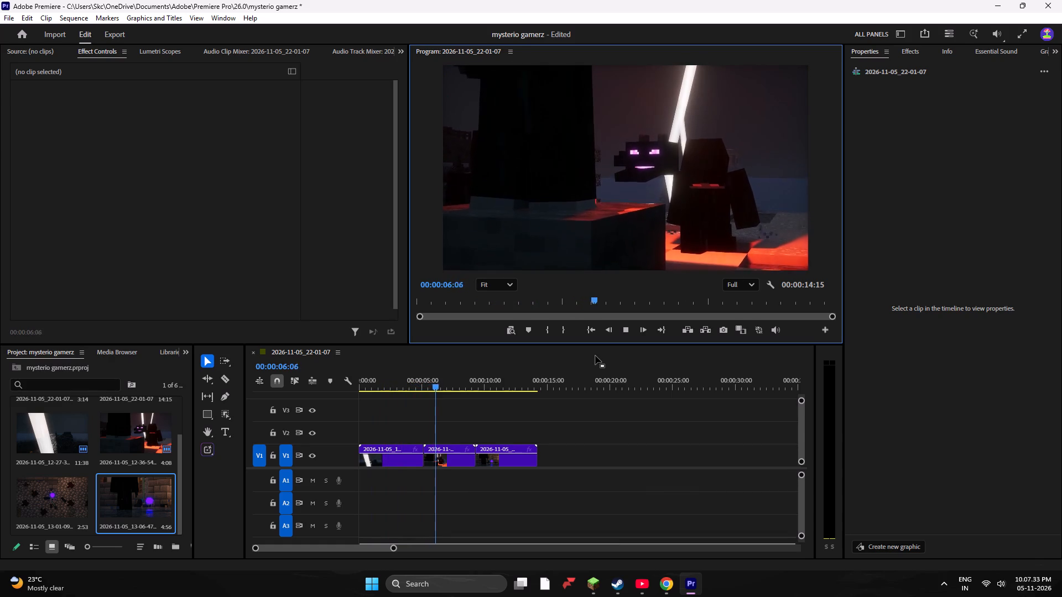
pyautogui.moveTo(386, 382); pyautogui.dragTo(355, 385)
pyautogui.click(632, 331)
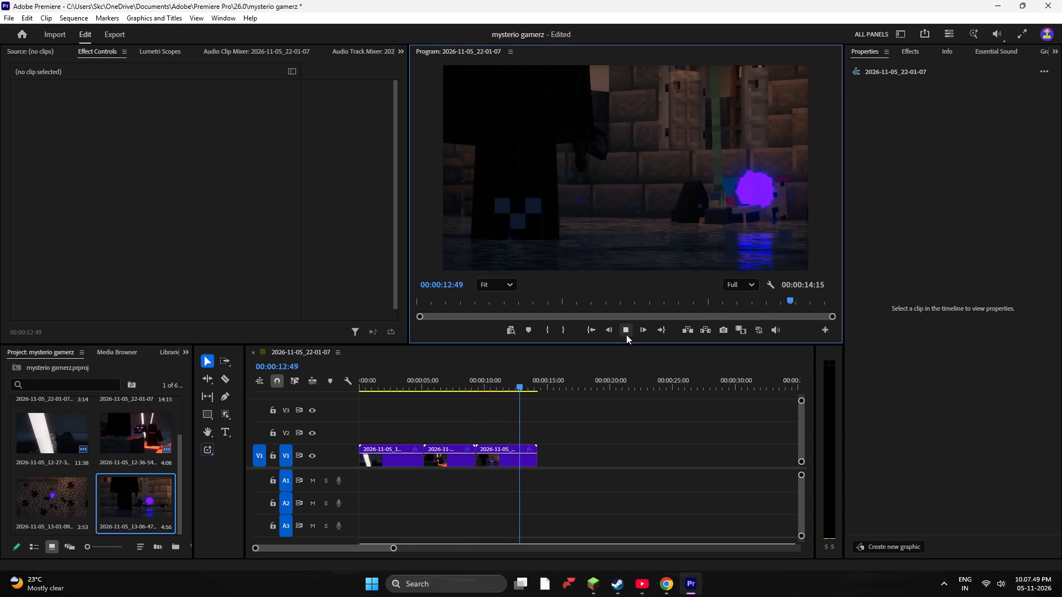
# Preview the video 2026-11-05_19-20-27 from the bbs import folder in Media Player, sampling several points.
pyautogui.rightClick(150, 378)
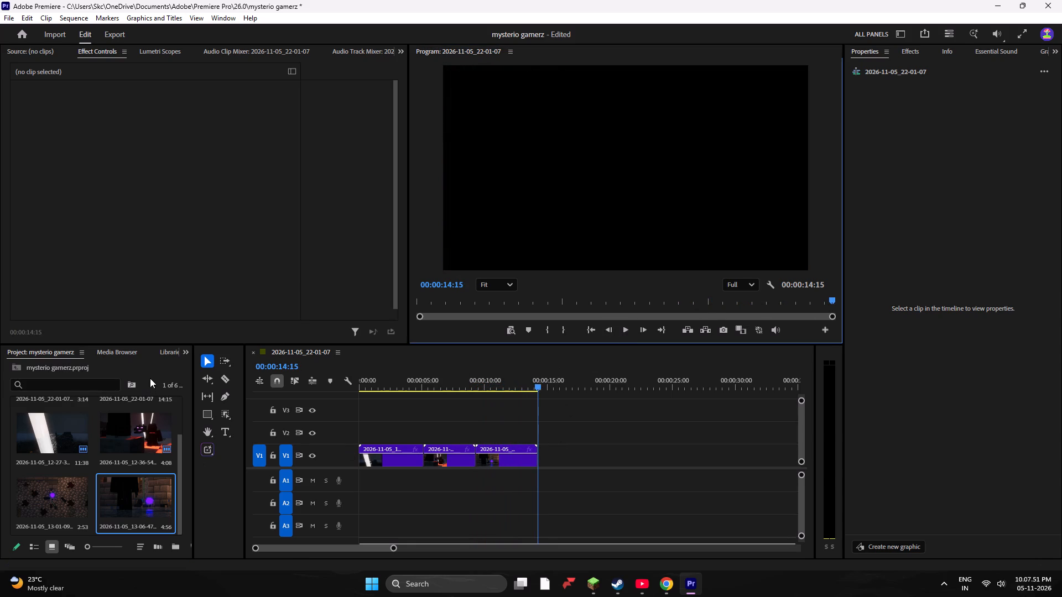
pyautogui.click(186, 239)
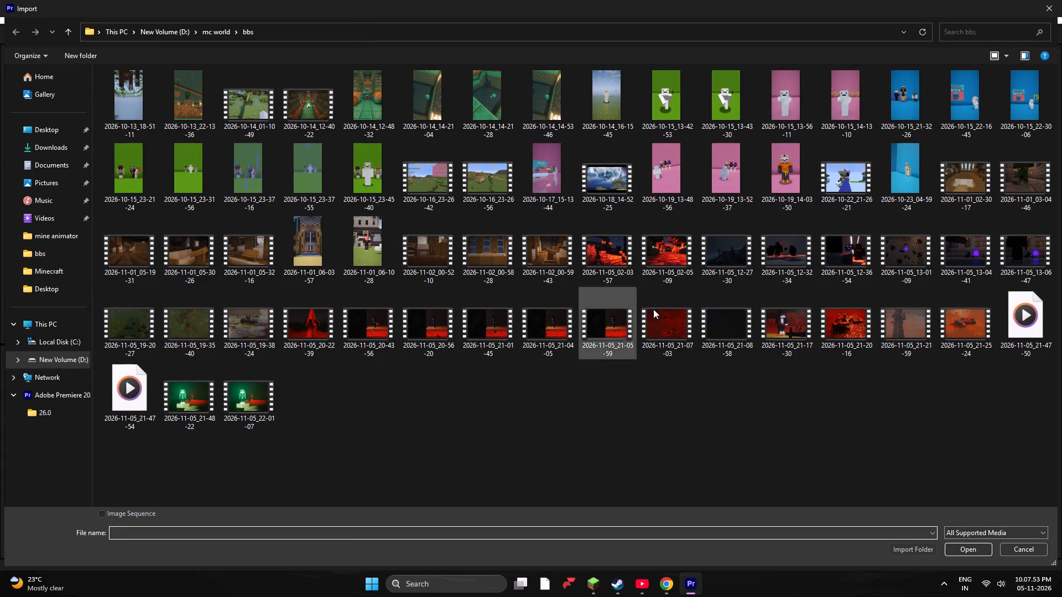
pyautogui.click(141, 339)
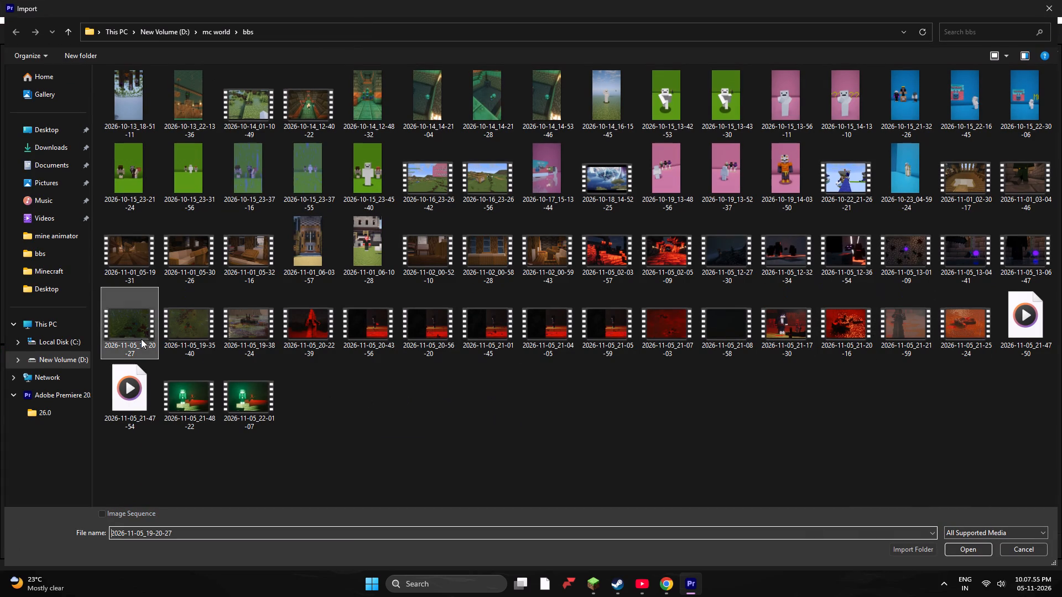
pyautogui.rightClick(141, 339)
pyautogui.click(197, 84)
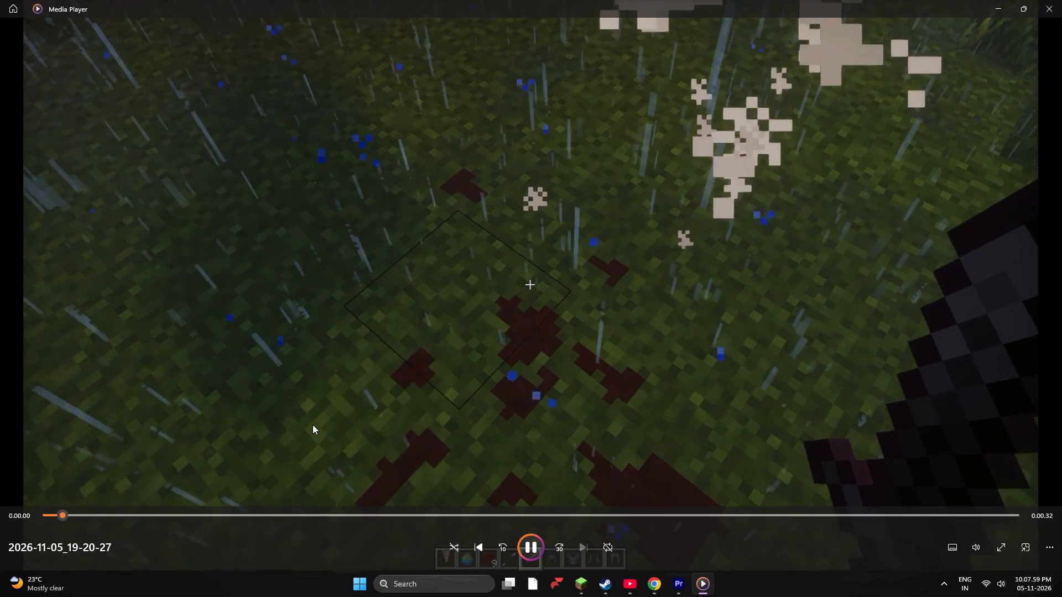
pyautogui.click(389, 517)
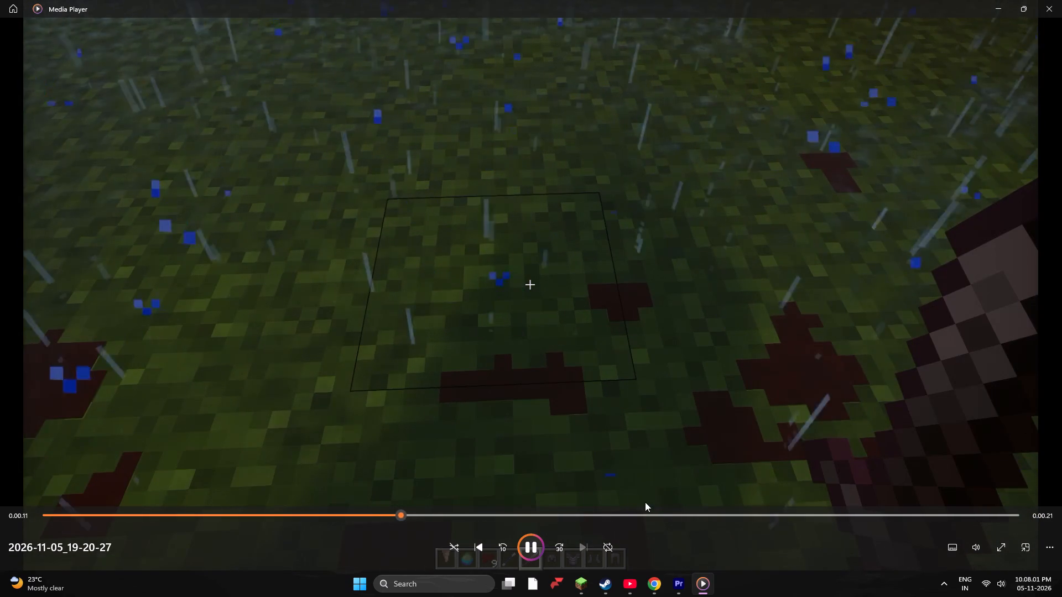
pyautogui.click(645, 502)
pyautogui.click(693, 516)
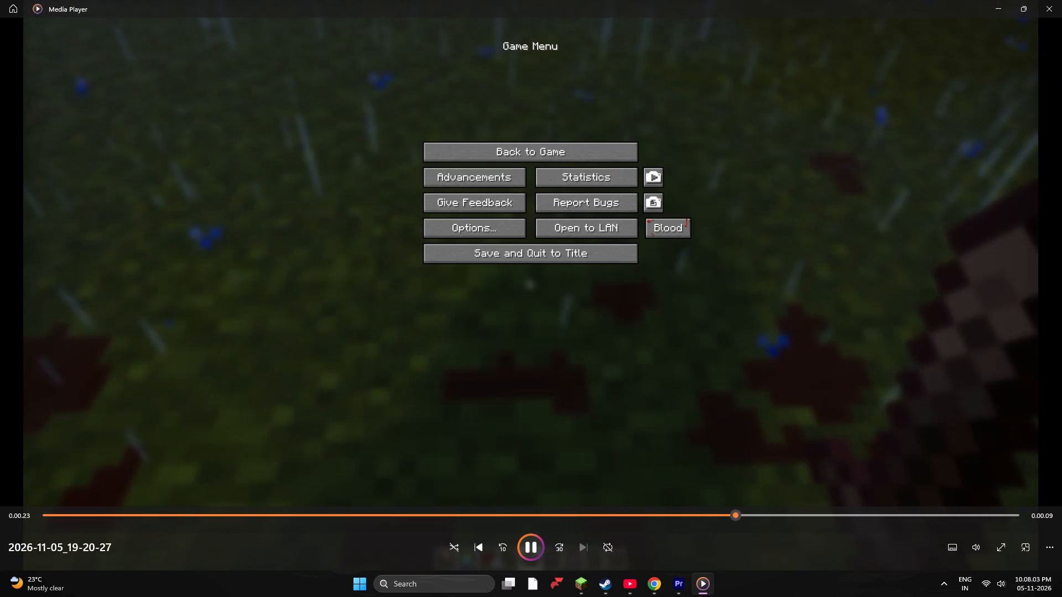
pyautogui.click(1056, 9)
# Preview the video 2026-11-05_19-35-40 in Media Player and close the import window without importing anything.
pyautogui.click(191, 336)
pyautogui.rightClick(191, 336)
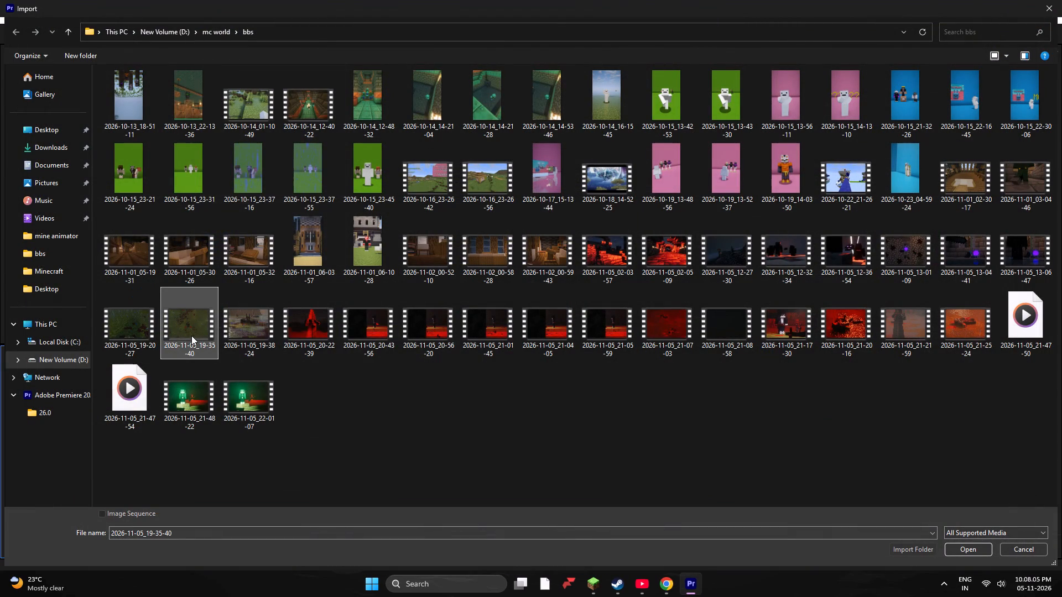
pyautogui.click(251, 80)
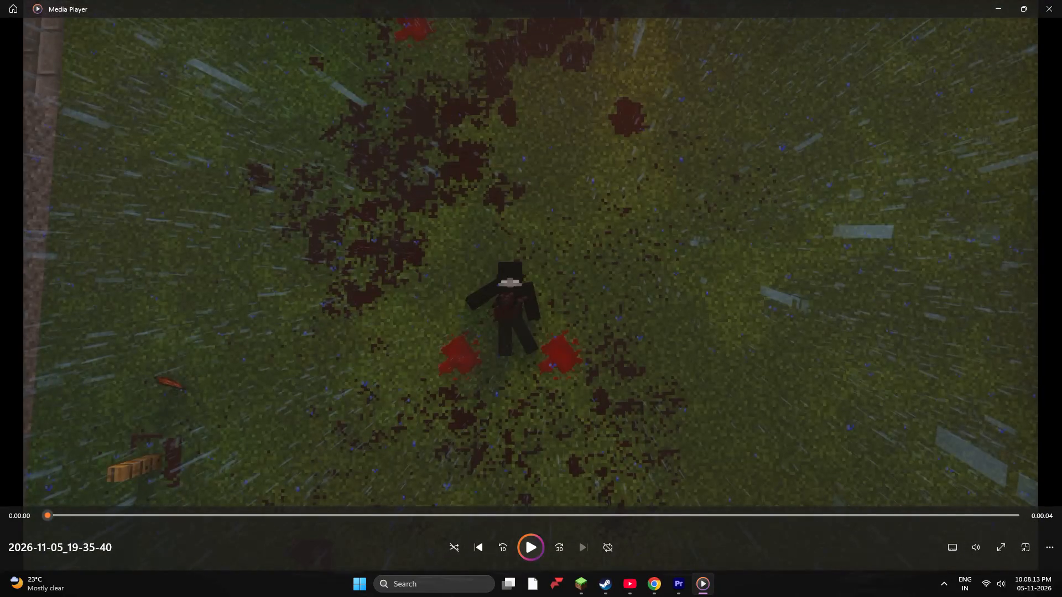
pyautogui.click(1061, 0)
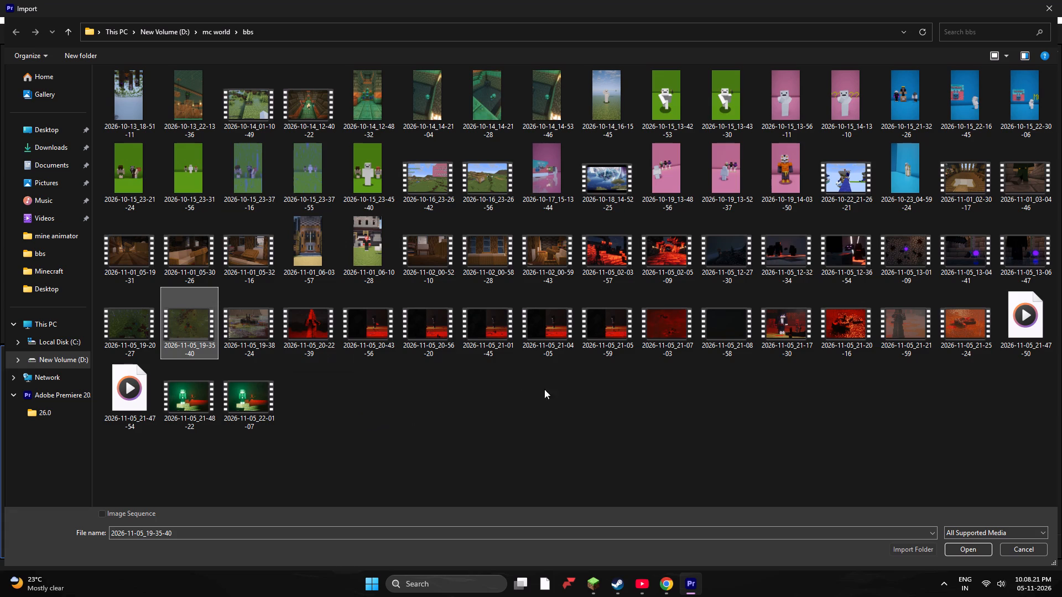
pyautogui.click(1056, 4)
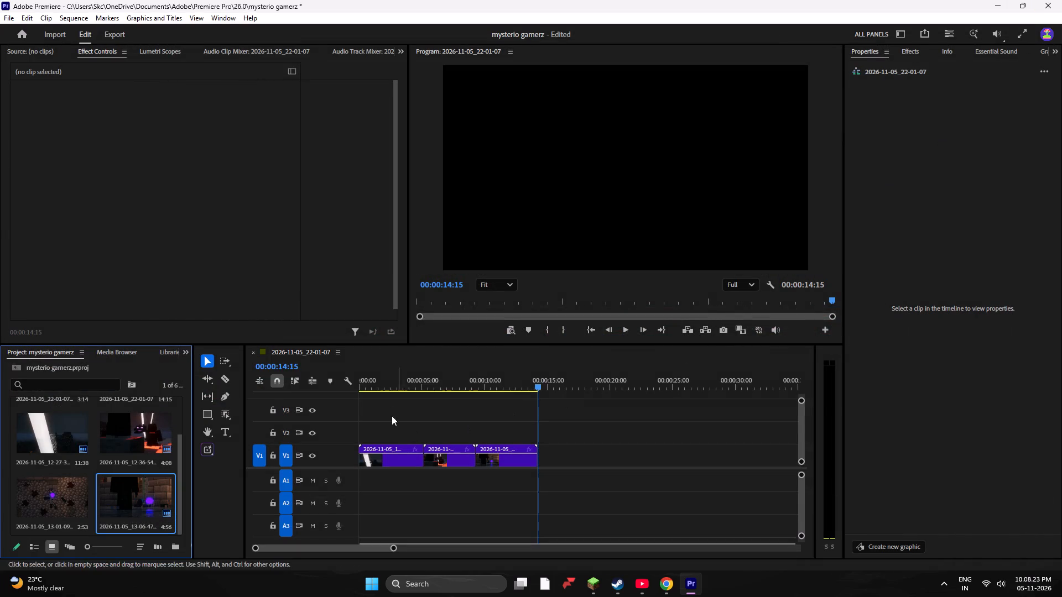
# Replay the three-clip sequence from the start, and review the second clip again.
pyautogui.moveTo(388, 375); pyautogui.dragTo(345, 375)
pyautogui.click(623, 327)
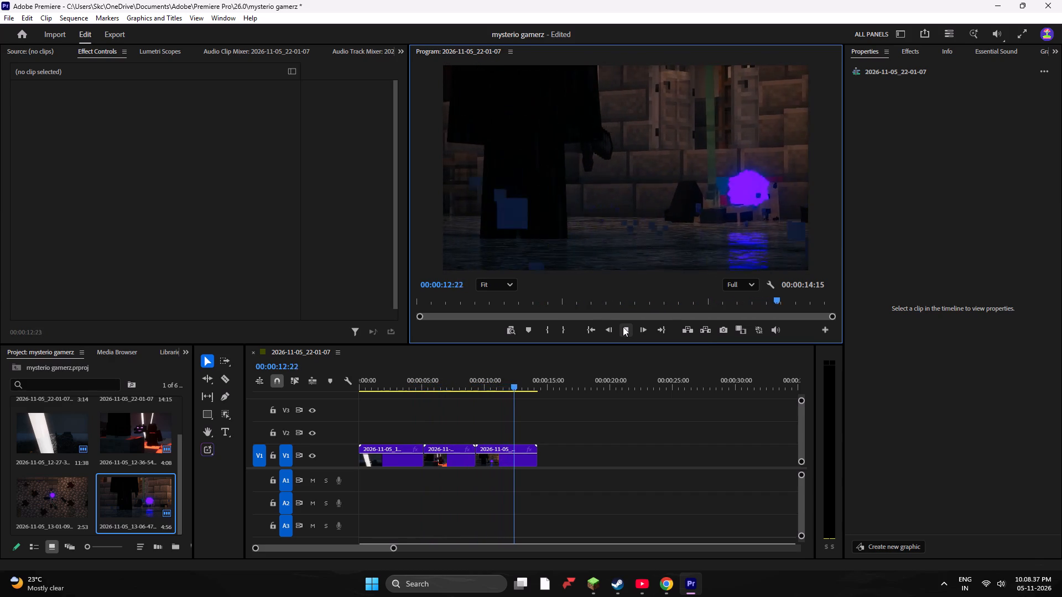
pyautogui.click(622, 327)
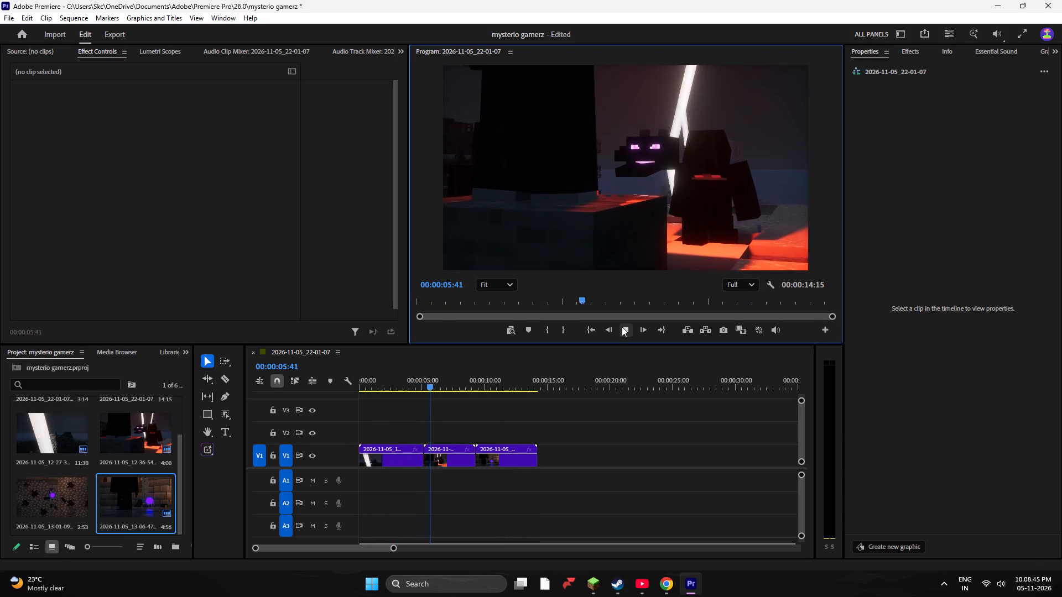
pyautogui.click(622, 327)
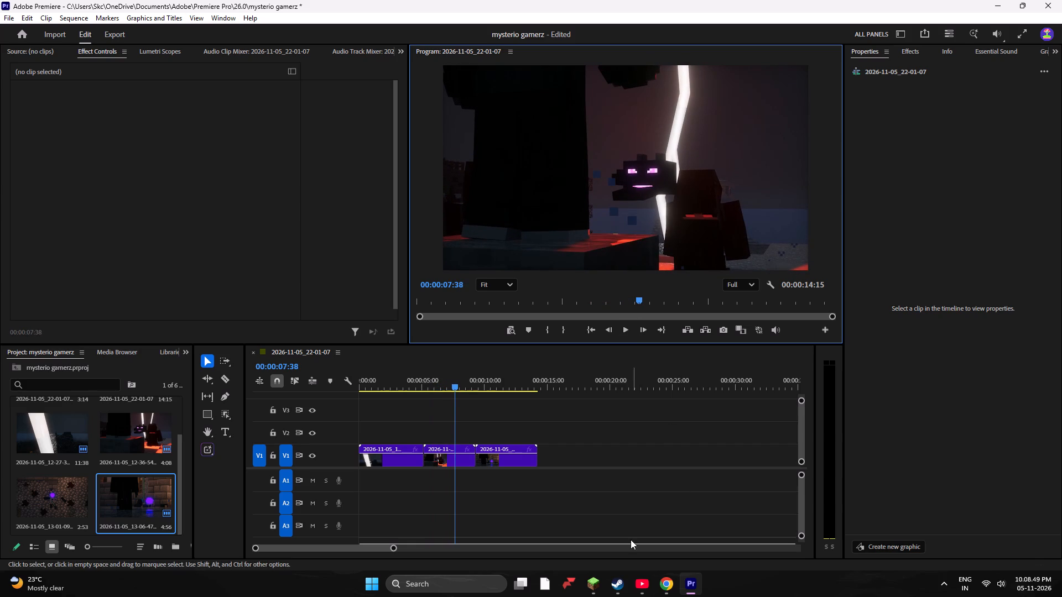
# Switch to Minecraft and leave the scene editor to return to the game world.
pyautogui.click(596, 581)
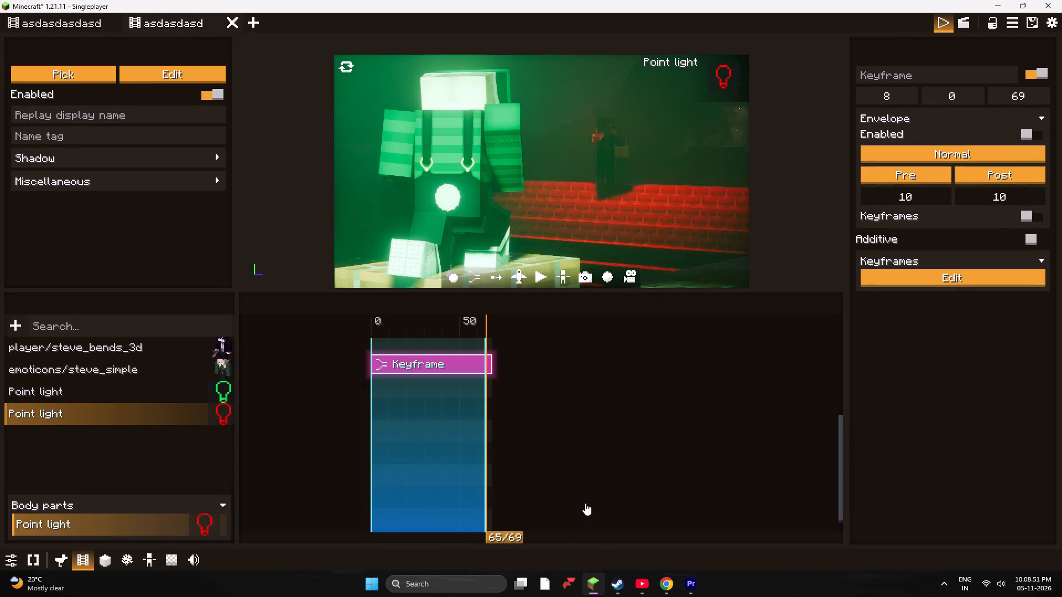
pyautogui.press('Escape')
# Fly over the dark town, its houses and the castle towers to examine possible scene locations.
pyautogui.press('w')
pyautogui.press('q')
pyautogui.press('space')
pyautogui.press('space')
pyautogui.press('q')
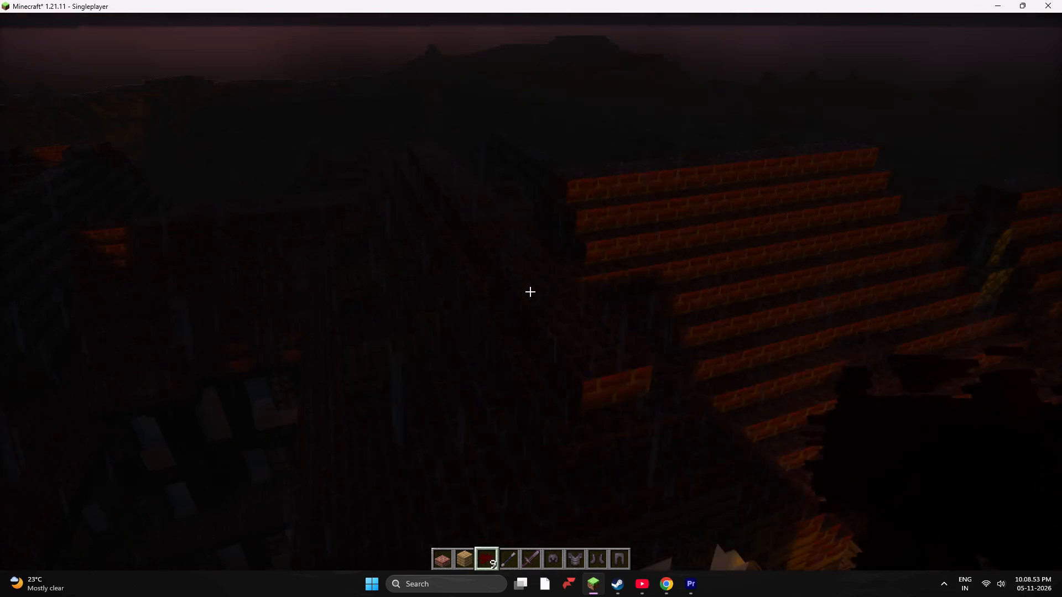
pyautogui.press('space')
pyautogui.press('space')
pyautogui.write('q')
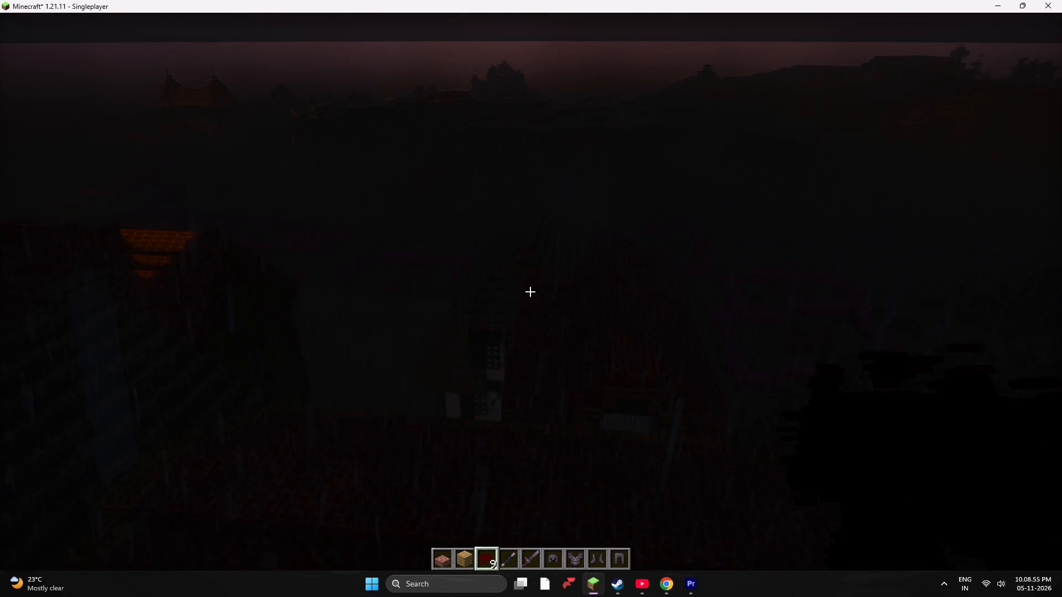
pyautogui.press('q')
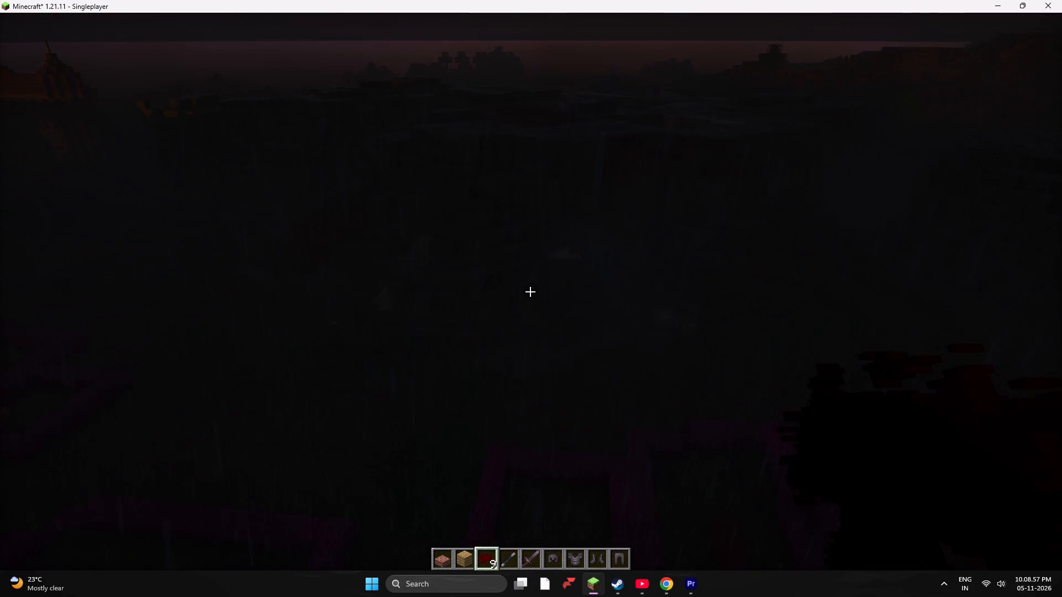
pyautogui.press('q')
pyautogui.press('q')
pyautogui.press('q')
pyautogui.press('q')
pyautogui.press('q')
pyautogui.press('q')
pyautogui.press('q')
pyautogui.press('q')
pyautogui.press('q')
pyautogui.press('q')
pyautogui.press('q')
pyautogui.press('q')
pyautogui.press('q')
pyautogui.press('q')
pyautogui.press('q')
pyautogui.press('q')
pyautogui.press('q')
pyautogui.press('q')
pyautogui.press('q')
pyautogui.press('q')
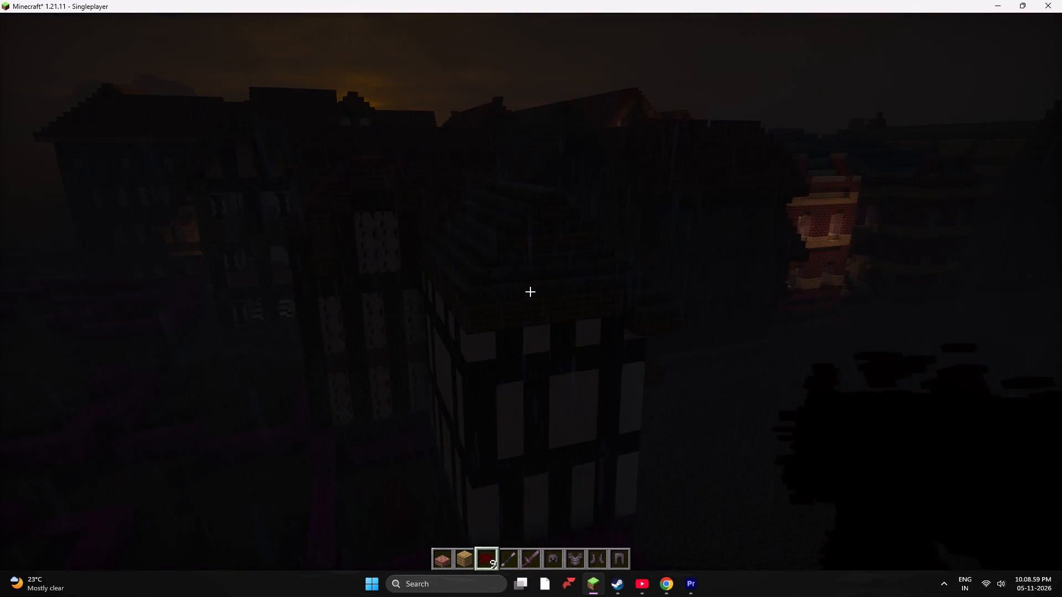
pyautogui.press('space')
pyautogui.press('space')
pyautogui.press('space')
pyautogui.press('space')
pyautogui.press('space')
pyautogui.press('space')
pyautogui.press('space')
pyautogui.press('space')
pyautogui.press('space')
pyautogui.press('space')
pyautogui.press('space')
pyautogui.press('space')
pyautogui.press('space')
pyautogui.press('space')
pyautogui.press('space')
pyautogui.press('space')
pyautogui.press('space')
pyautogui.press('space')
pyautogui.press('space')
pyautogui.press('space')
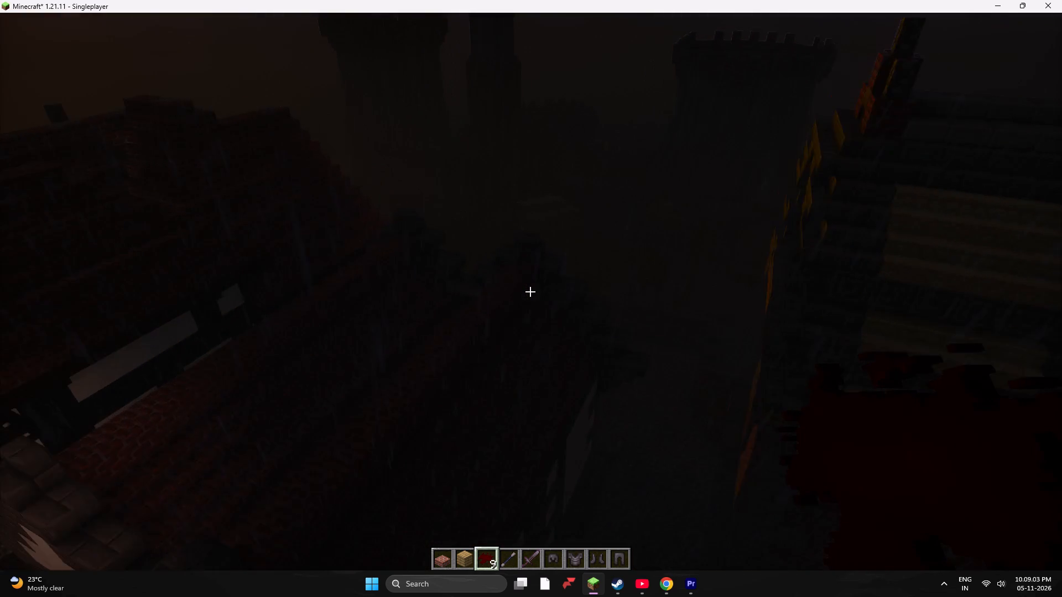
pyautogui.press('d')
pyautogui.press('d')
pyautogui.press('d')
pyautogui.press('d')
pyautogui.press('d')
pyautogui.press('d')
pyautogui.press('d')
pyautogui.press('d')
pyautogui.press('d')
pyautogui.press('d')
pyautogui.press('w')
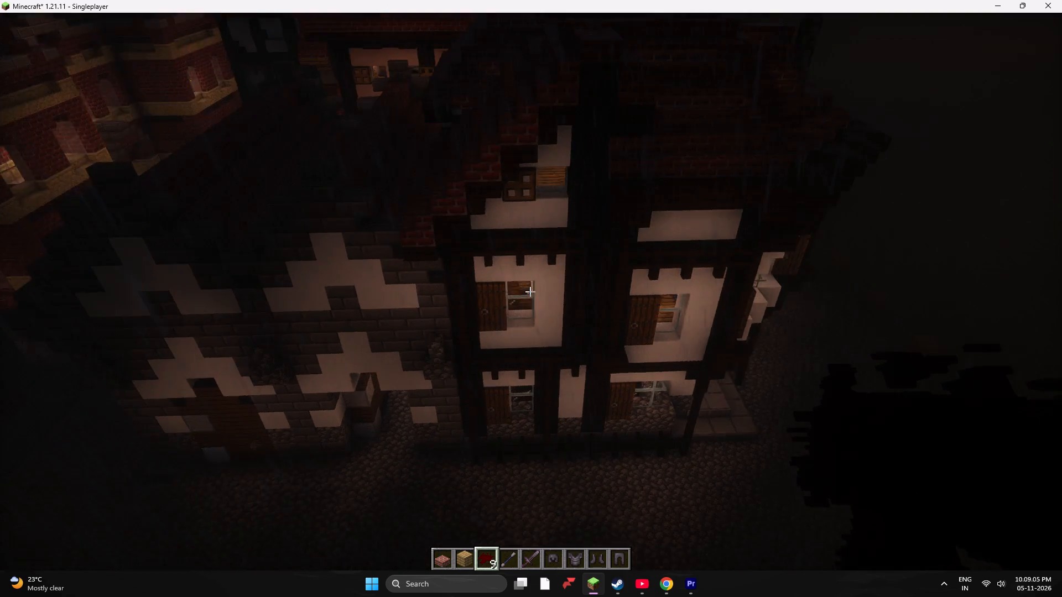
pyautogui.press('w')
pyautogui.press('q')
pyautogui.press('q')
pyautogui.press('q')
pyautogui.press('q')
pyautogui.press('q')
pyautogui.press('q')
pyautogui.press('q')
pyautogui.press('q')
pyautogui.press('q')
pyautogui.press('q')
pyautogui.press('q')
pyautogui.press('q')
pyautogui.press('q')
pyautogui.press('q')
pyautogui.press('q')
pyautogui.press('q')
pyautogui.press('q')
pyautogui.press('q')
pyautogui.press('q')
pyautogui.press('q')
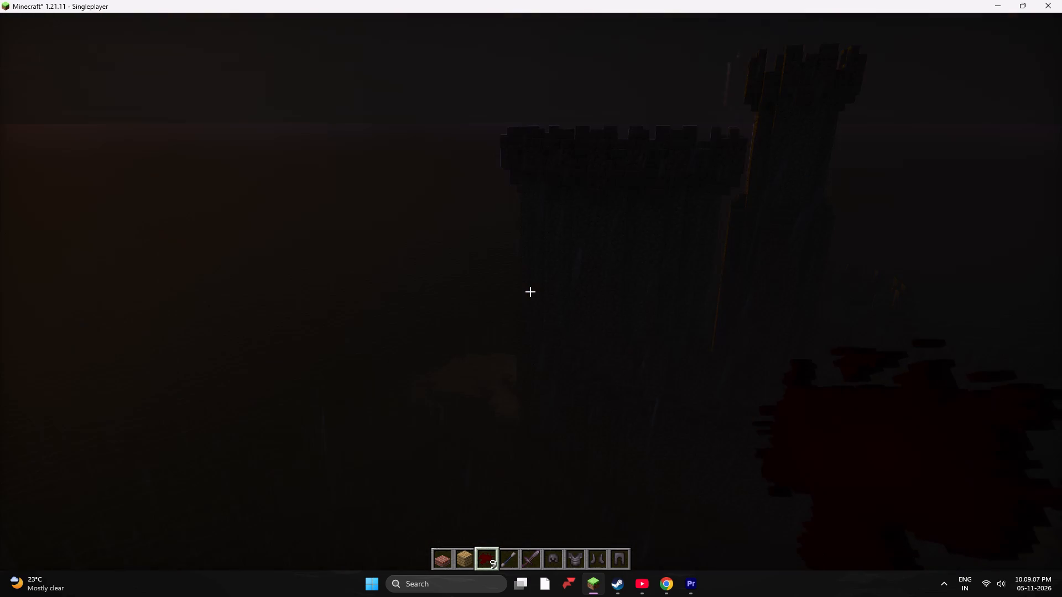
pyautogui.press('space')
pyautogui.press('space')
pyautogui.press('space')
pyautogui.press('space')
pyautogui.press('space')
pyautogui.press('space')
pyautogui.press('space')
pyautogui.press('space')
pyautogui.press('space')
pyautogui.press('space')
# Set the world time to 12000 with the time command.
pyautogui.press('t')
pyautogui.press('Up')
pyautogui.press('Up')
pyautogui.press('Up')
pyautogui.press('Return')
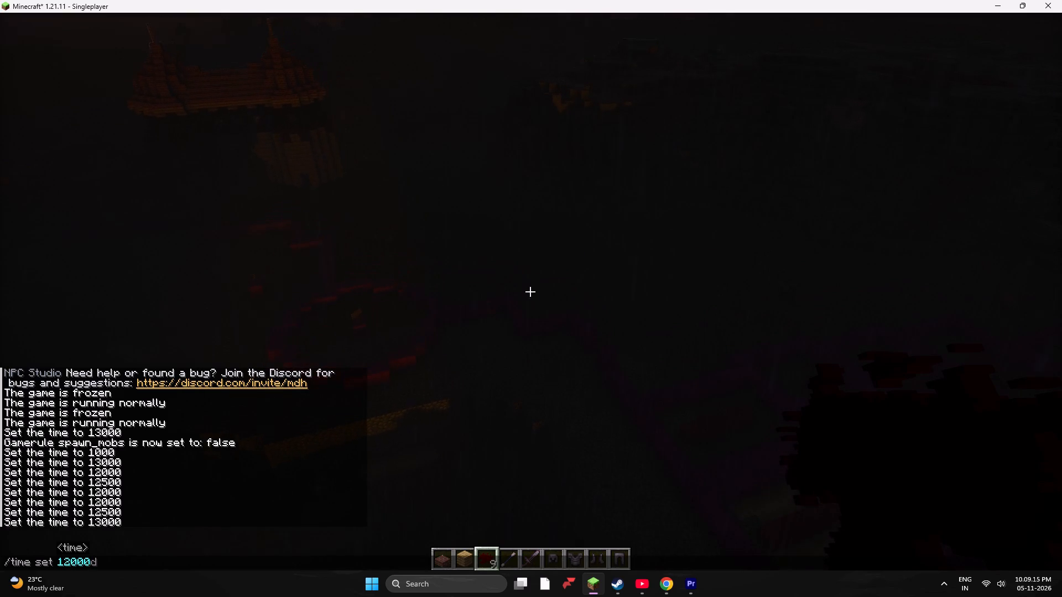
# Fly past the cliffs and across the misty grassland and forest to examine the landscape for possible scene locations.
pyautogui.write('wq')
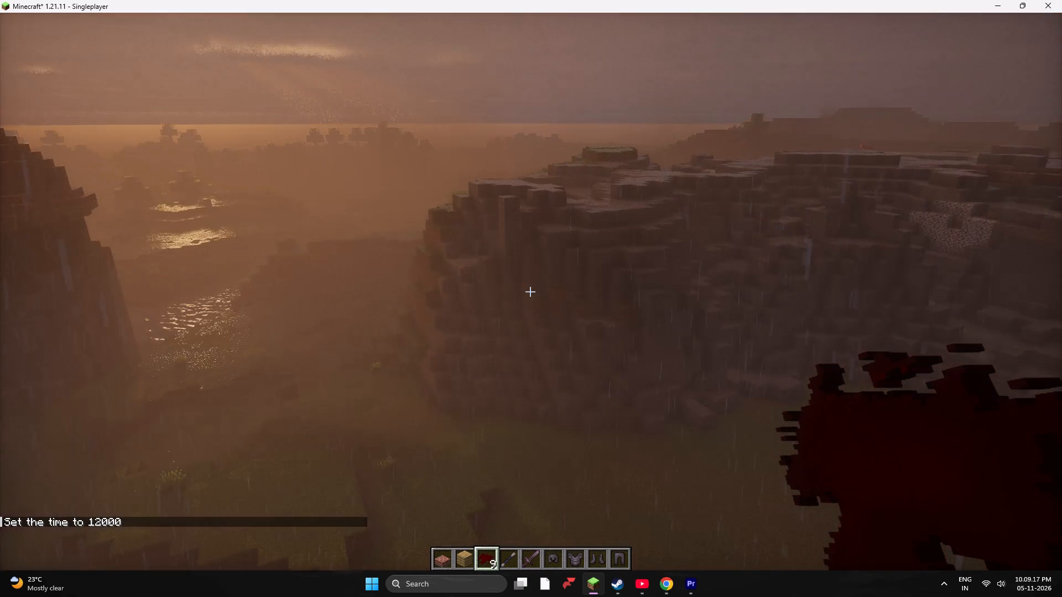
pyautogui.press('space')
pyautogui.write('q')
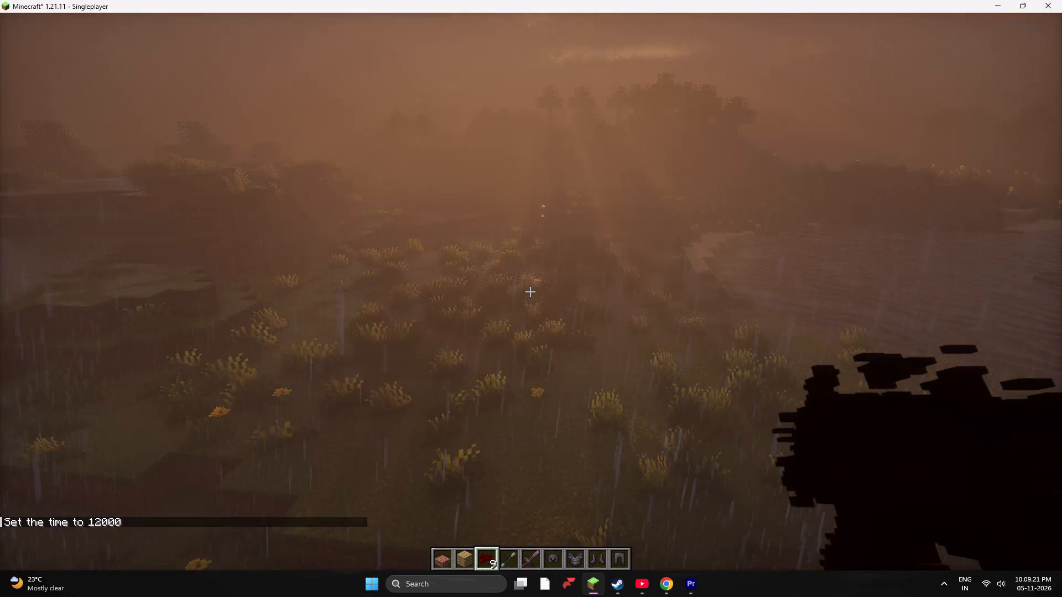
pyautogui.press('q')
pyautogui.press('q')
pyautogui.press('q')
pyautogui.press('q')
pyautogui.press('q')
pyautogui.press('space')
pyautogui.press('space')
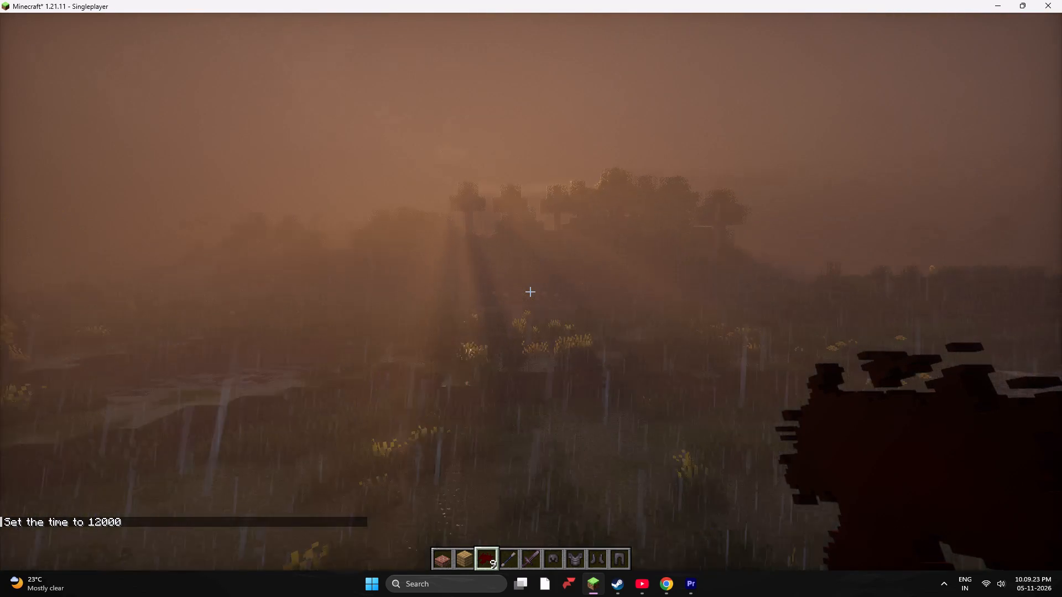
pyautogui.press('q')
pyautogui.press('q')
pyautogui.press('space')
pyautogui.press('space')
pyautogui.press('space')
pyautogui.press('space')
pyautogui.press('space')
pyautogui.press('space')
pyautogui.press('space')
pyautogui.press('space')
pyautogui.press('space')
pyautogui.press('space')
pyautogui.press('space')
pyautogui.press('space')
pyautogui.press('space')
pyautogui.press('space')
pyautogui.press('space')
pyautogui.press('space')
pyautogui.press('space')
pyautogui.press('space')
pyautogui.press('space')
pyautogui.press('space')
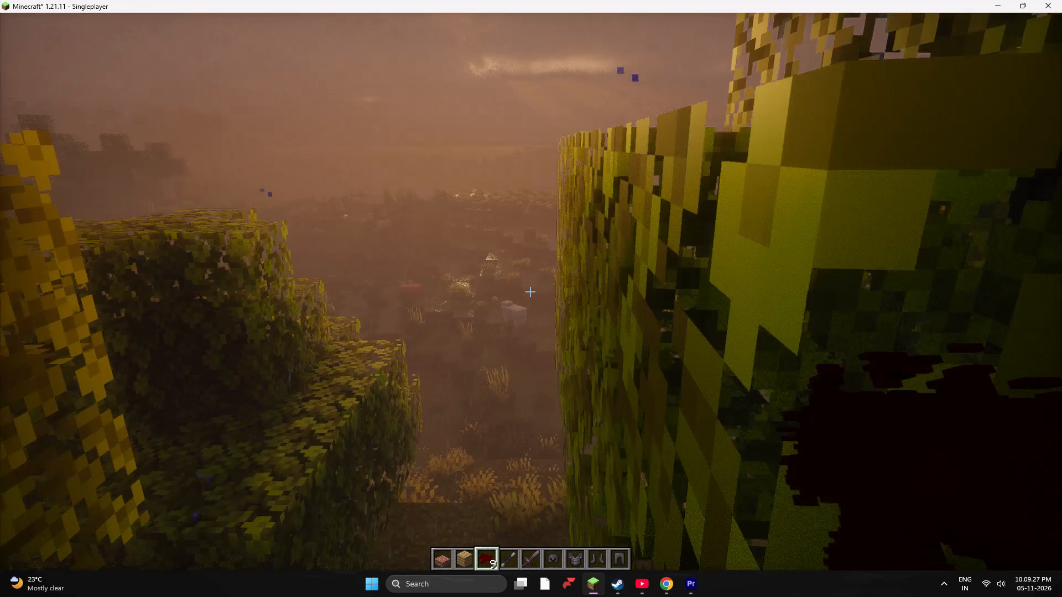
pyautogui.press('q')
pyautogui.press('q')
pyautogui.press('q')
pyautogui.press('q')
pyautogui.press('q')
pyautogui.press('q')
pyautogui.press('q')
pyautogui.press('q')
pyautogui.press('q')
pyautogui.press('q')
pyautogui.press('q')
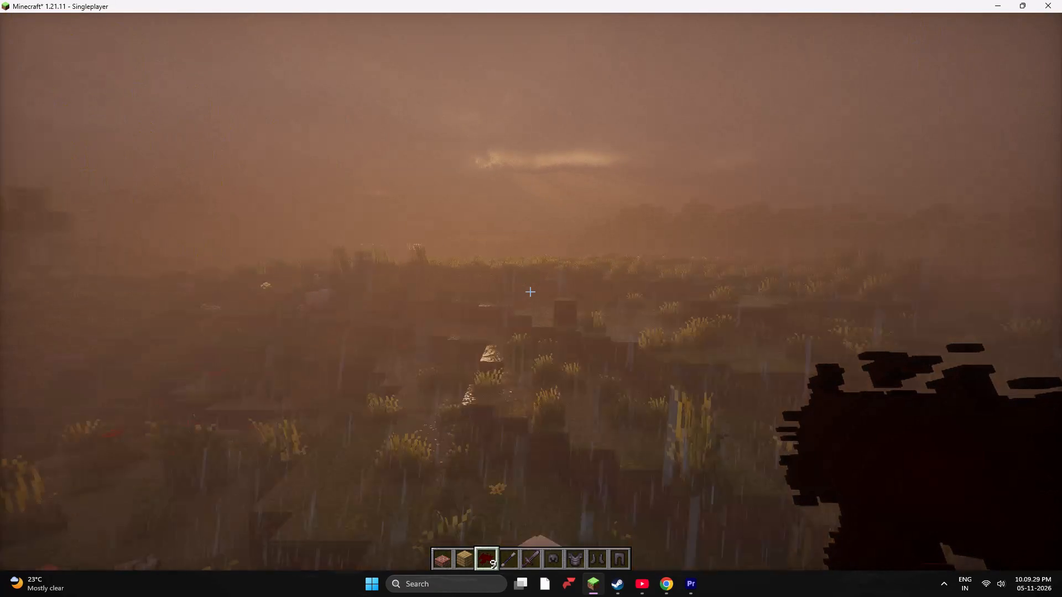
pyautogui.press('q')
pyautogui.press('q')
pyautogui.press('q')
pyautogui.press('q')
pyautogui.press('q')
pyautogui.press('q')
pyautogui.press('q')
pyautogui.press('q')
pyautogui.press('q')
pyautogui.press('q')
pyautogui.press('q')
pyautogui.press('q')
pyautogui.press('q')
pyautogui.press('q')
pyautogui.press('q')
pyautogui.press('q')
pyautogui.press('q')
pyautogui.press('q')
pyautogui.press('space')
pyautogui.press('space')
pyautogui.press('space')
pyautogui.press('space')
pyautogui.press('space')
pyautogui.press('space')
pyautogui.press('space')
pyautogui.press('space')
pyautogui.press('space')
pyautogui.press('space')
pyautogui.press('space')
pyautogui.press('space')
pyautogui.press('space')
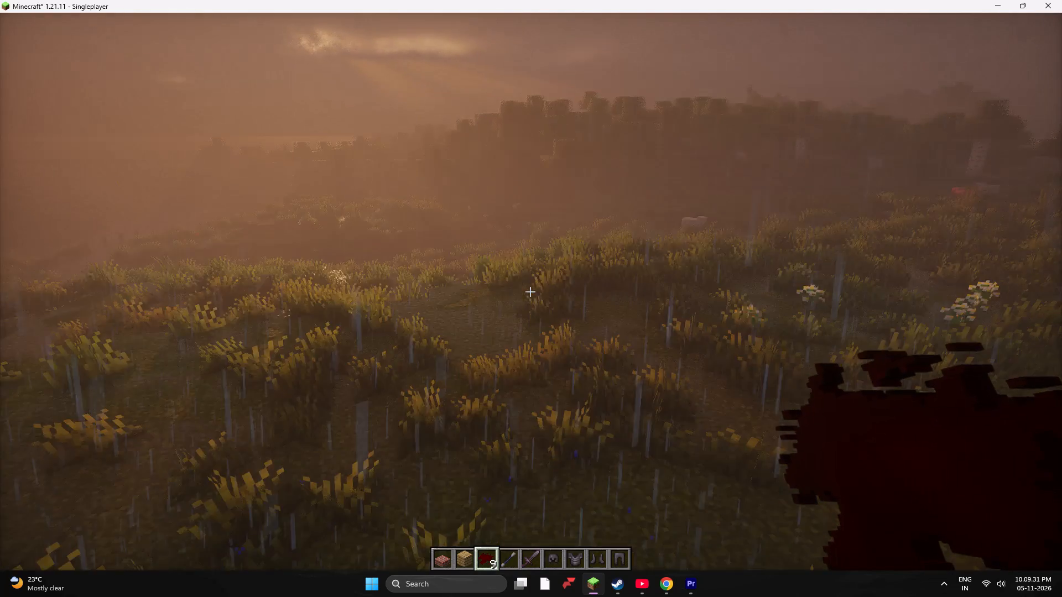
pyautogui.press('q')
pyautogui.press('q')
pyautogui.press('q')
pyautogui.press('q')
pyautogui.press('q')
pyautogui.press('q')
pyautogui.press('q')
pyautogui.press('q')
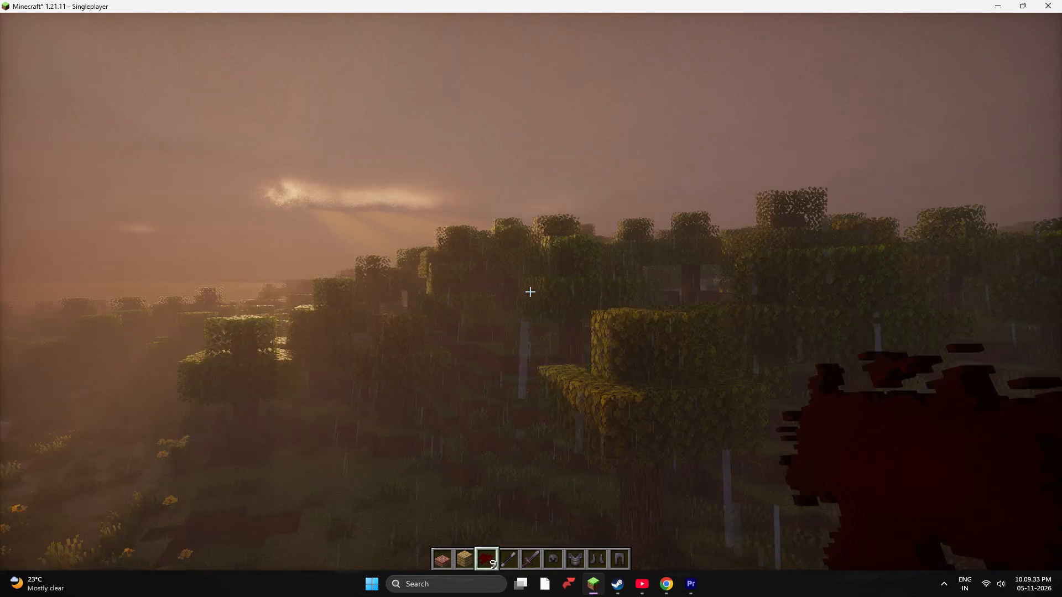
pyautogui.press('space')
pyautogui.press('space')
pyautogui.press('space')
pyautogui.press('space')
pyautogui.press('space')
pyautogui.press('space')
pyautogui.press('space')
pyautogui.press('space')
pyautogui.press('space')
pyautogui.press('space')
pyautogui.press('space')
pyautogui.press('space')
pyautogui.press('space')
pyautogui.press('space')
pyautogui.press('space')
pyautogui.press('space')
pyautogui.press('space')
pyautogui.press('space')
pyautogui.press('space')
pyautogui.press('space')
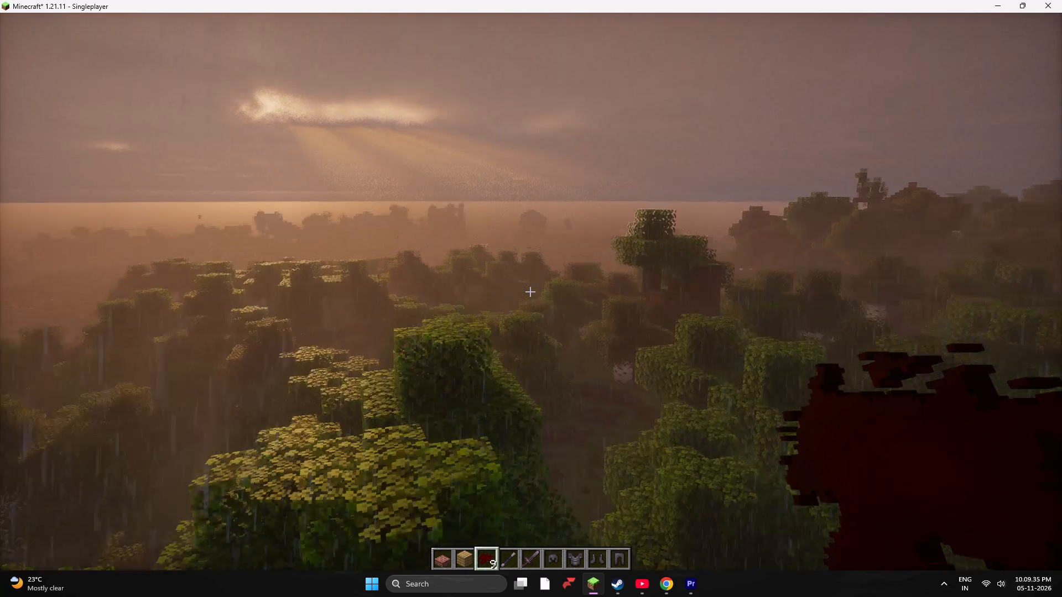
pyautogui.press('q')
pyautogui.press('q')
pyautogui.press('q')
pyautogui.press('q')
pyautogui.press('q')
pyautogui.press('q')
pyautogui.press('q')
pyautogui.press('q')
pyautogui.press('q')
pyautogui.press('q')
pyautogui.press('q')
pyautogui.press('q')
pyautogui.press('q')
pyautogui.press('q')
pyautogui.press('q')
pyautogui.press('q')
pyautogui.press('q')
pyautogui.press('q')
pyautogui.press('q')
pyautogui.press('q')
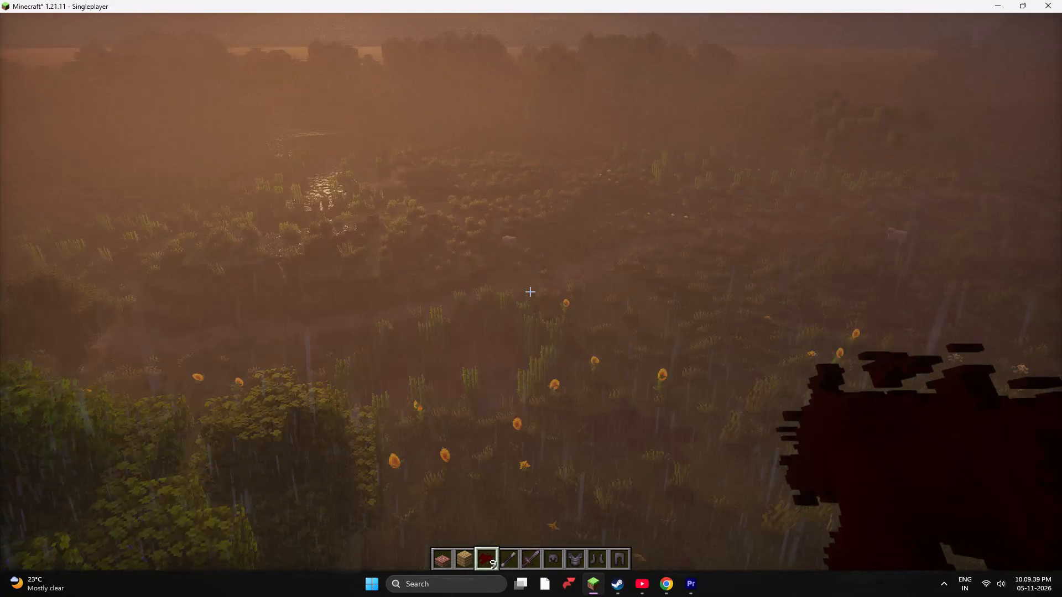
pyautogui.press('q')
pyautogui.press('q')
pyautogui.press('q')
pyautogui.press('q')
pyautogui.press('q')
pyautogui.press('q')
pyautogui.press('q')
pyautogui.press('q')
pyautogui.press('q')
pyautogui.press('q')
pyautogui.press('q')
pyautogui.press('q')
pyautogui.press('q')
pyautogui.press('q')
pyautogui.press('q')
pyautogui.press('q')
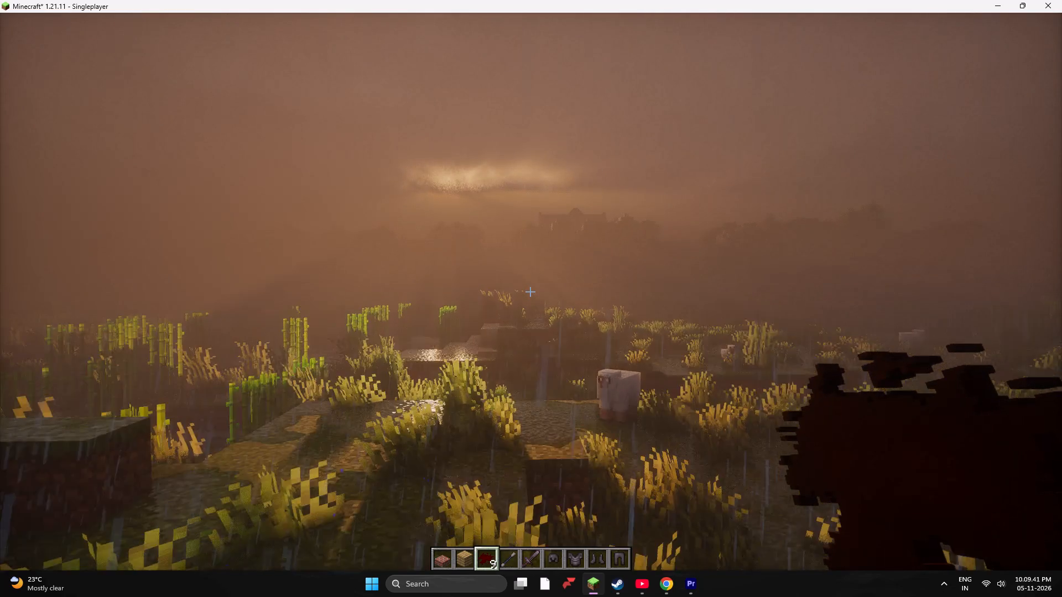
# Rise above the misty forest and fly towards the twin-towered building to examine it as a possible scene location.
pyautogui.press('space')
pyautogui.press('space')
pyautogui.press('space')
pyautogui.press('space')
pyautogui.press('space')
pyautogui.press('space')
pyautogui.press('space')
pyautogui.press('space')
pyautogui.press('space')
pyautogui.press('space')
pyautogui.press('space')
pyautogui.press('space')
pyautogui.press('space')
pyautogui.press('space')
pyautogui.press('space')
pyautogui.press('space')
pyautogui.press('space')
pyautogui.press('space')
pyautogui.press('space')
pyautogui.press('space')
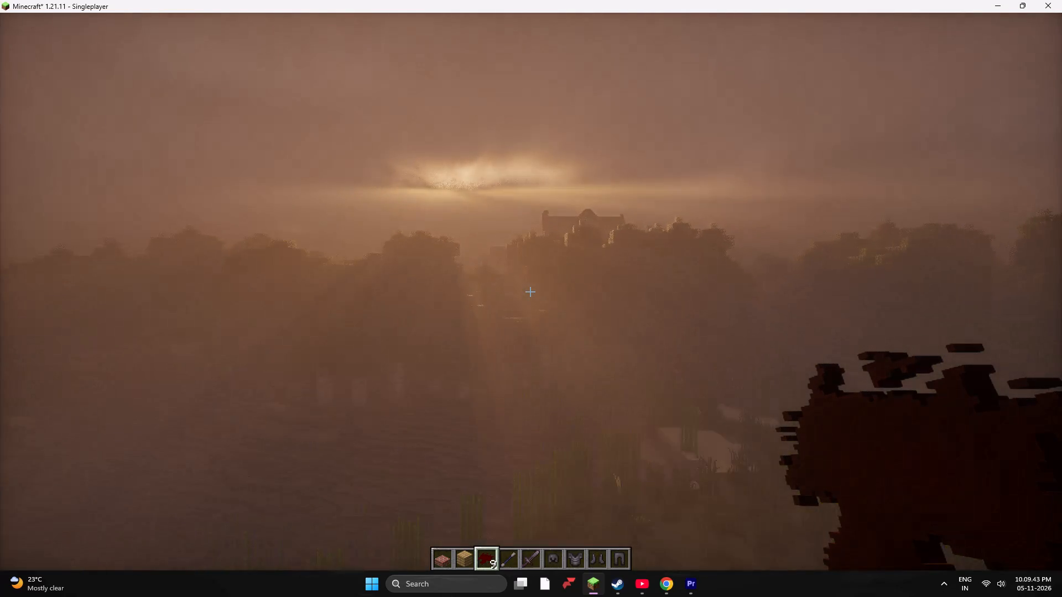
pyautogui.press('space')
pyautogui.write('d')
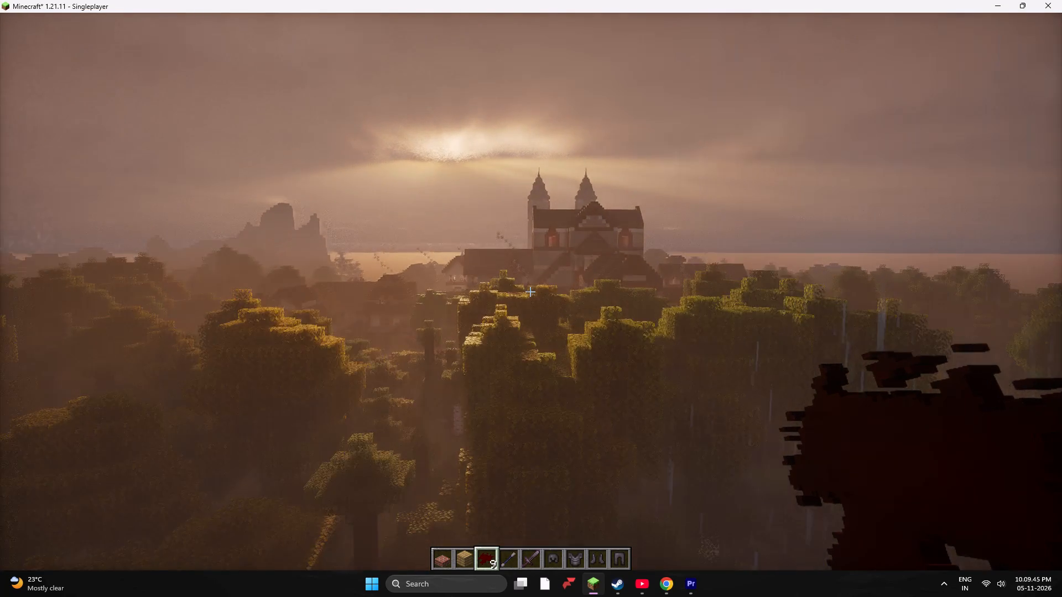
pyautogui.press('s')
pyautogui.press('s')
pyautogui.write('w q')
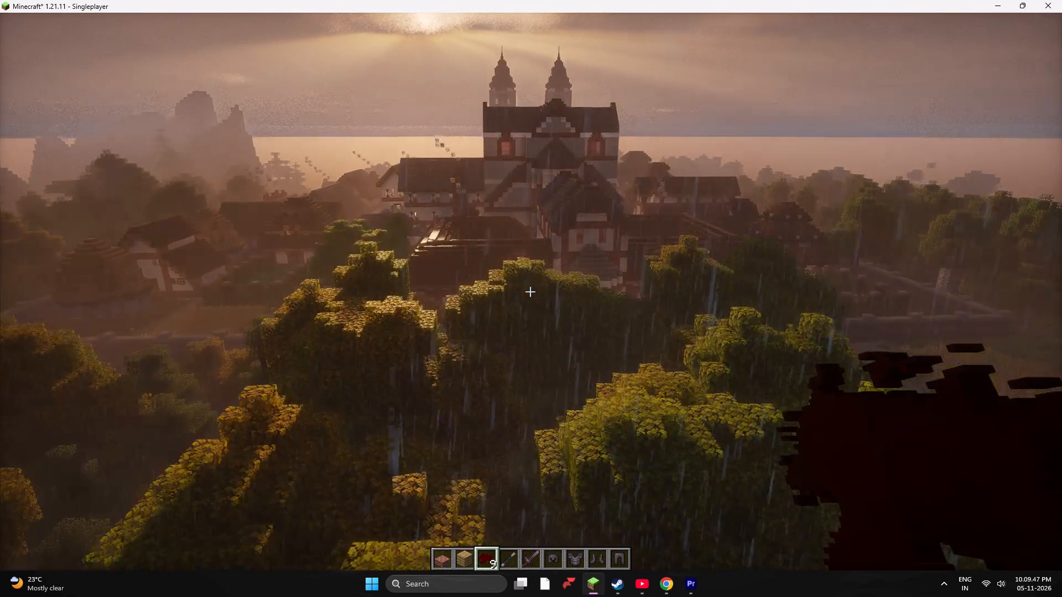
# Fly around and over the twin-towered building, its courtyards and surrounding fields to examine possible camera angles.
pyautogui.press('space')
pyautogui.press('s')
pyautogui.press('s')
pyautogui.press('s')
pyautogui.press('s')
pyautogui.press('s')
pyautogui.press('s')
pyautogui.press('s')
pyautogui.press('s')
pyautogui.press('s')
pyautogui.press('s')
pyautogui.press('s')
pyautogui.press('s')
pyautogui.press('s')
pyautogui.press('s')
pyautogui.press('s')
pyautogui.press('s')
pyautogui.press('s')
pyautogui.press('s')
pyautogui.press('s')
pyautogui.press('s')
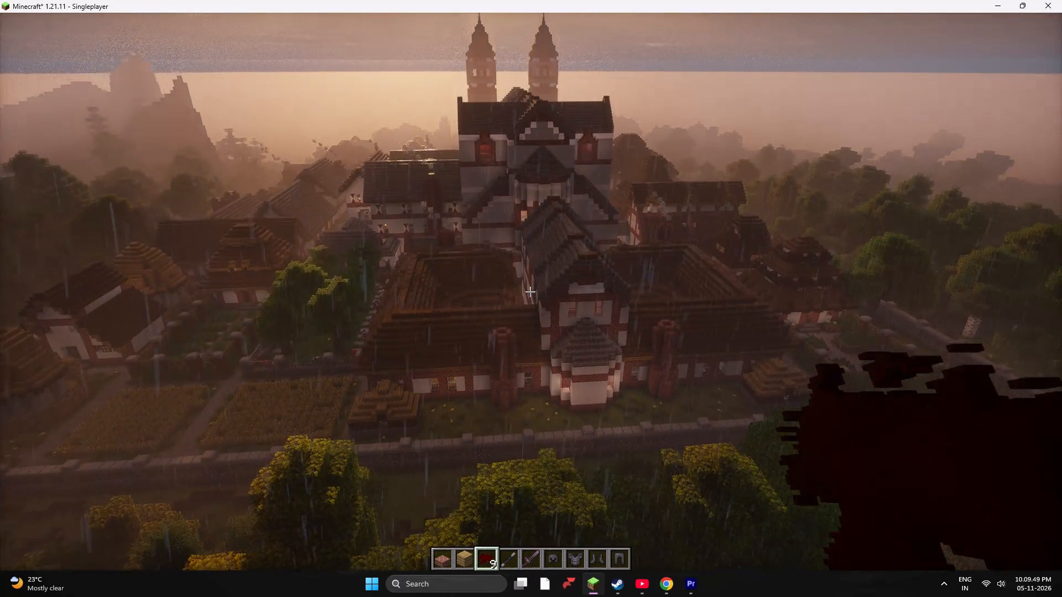
pyautogui.write('ds')
pyautogui.press('space')
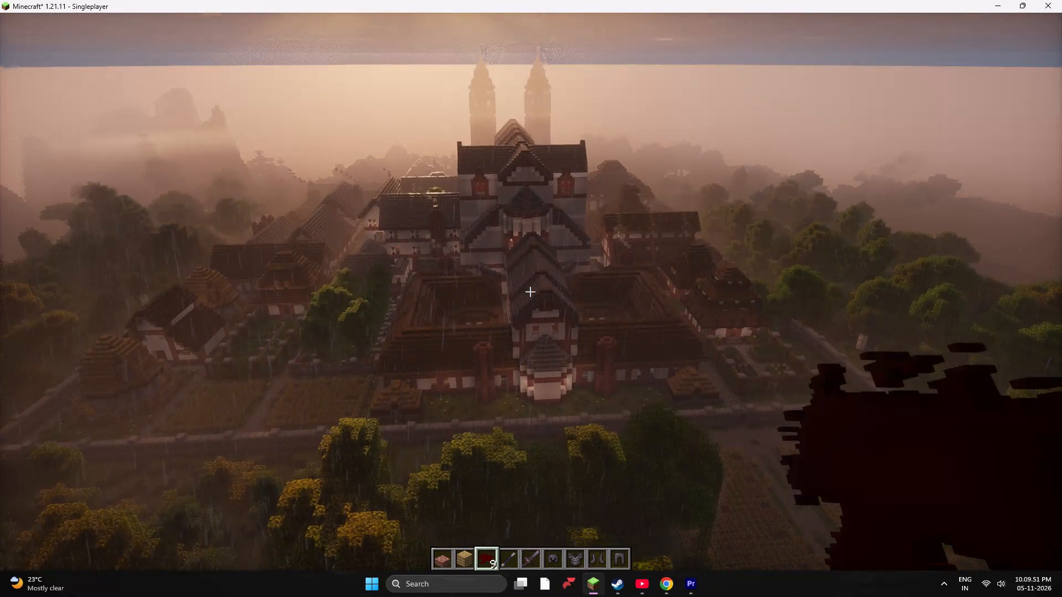
pyautogui.press('d')
pyautogui.press('d')
pyautogui.press('d')
pyautogui.press('w')
pyautogui.press('q')
pyautogui.press('q')
pyautogui.press('q')
pyautogui.press('q')
pyautogui.press('q')
pyautogui.press('q')
pyautogui.press('q')
pyautogui.press('q')
pyautogui.press('q')
pyautogui.press('q')
pyautogui.press('q')
pyautogui.press('q')
pyautogui.press('q')
pyautogui.press('q')
pyautogui.press('q')
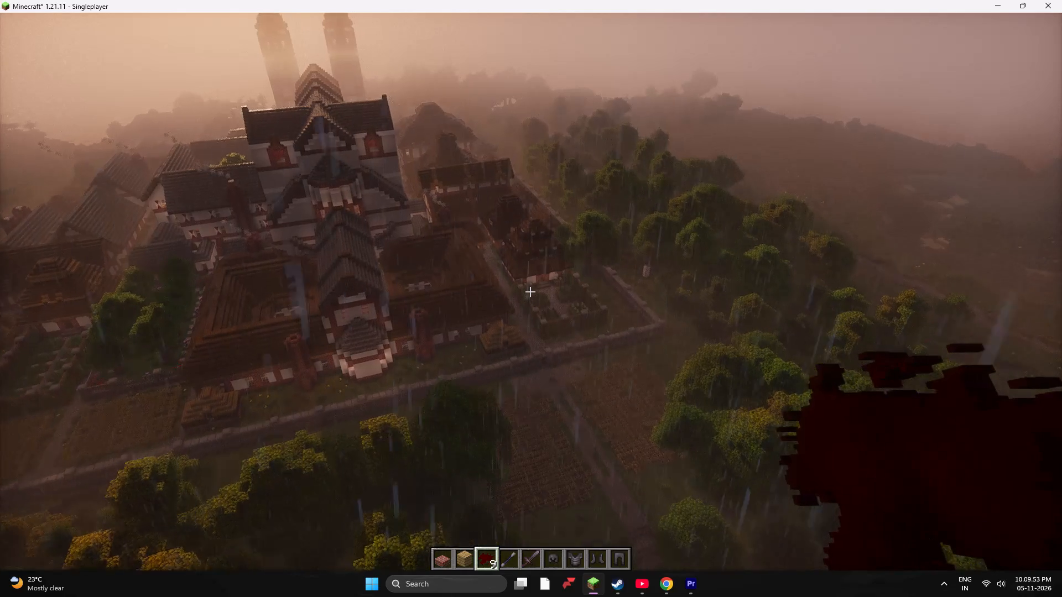
pyautogui.press('d')
pyautogui.press('q')
pyautogui.press('q')
pyautogui.press('q')
pyautogui.press('q')
pyautogui.press('q')
pyautogui.press('q')
pyautogui.press('q')
pyautogui.press('q')
pyautogui.press('q')
pyautogui.press('q')
pyautogui.press('q')
pyautogui.press('q')
pyautogui.press('q')
pyautogui.press('q')
pyautogui.press('q')
pyautogui.press('q')
pyautogui.press('q')
pyautogui.press('q')
pyautogui.press('q')
pyautogui.press('q')
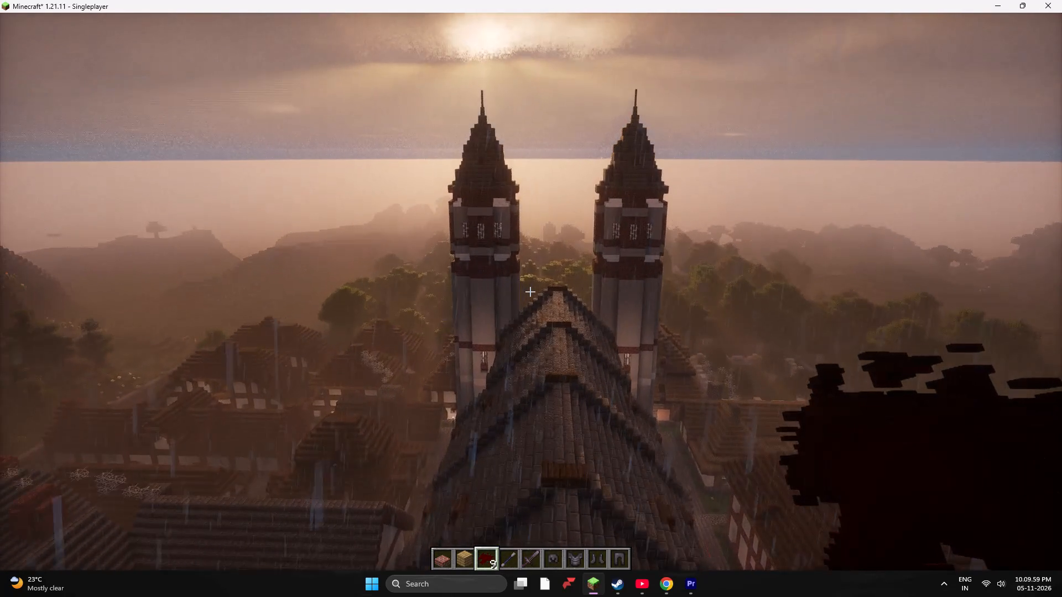
# Fly beyond the twin towers and over the village houses towards the stone castle to examine the surroundings.
pyautogui.press('q')
pyautogui.press('q')
pyautogui.press('q')
pyautogui.press('q')
pyautogui.press('q')
pyautogui.press('q')
pyautogui.press('q')
pyautogui.press('q')
pyautogui.press('q')
pyautogui.press('q')
pyautogui.press('q')
pyautogui.press('q')
pyautogui.press('q')
pyautogui.press('q')
pyautogui.press('q')
pyautogui.press('q')
pyautogui.press('q')
pyautogui.press('q')
pyautogui.press('q')
pyautogui.press('q')
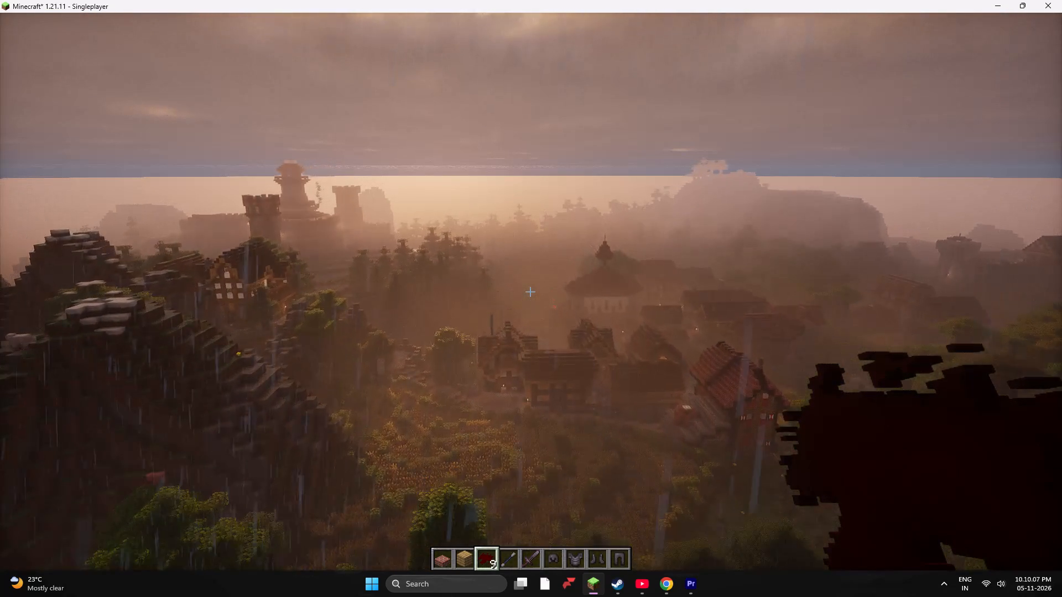
pyautogui.write('qq')
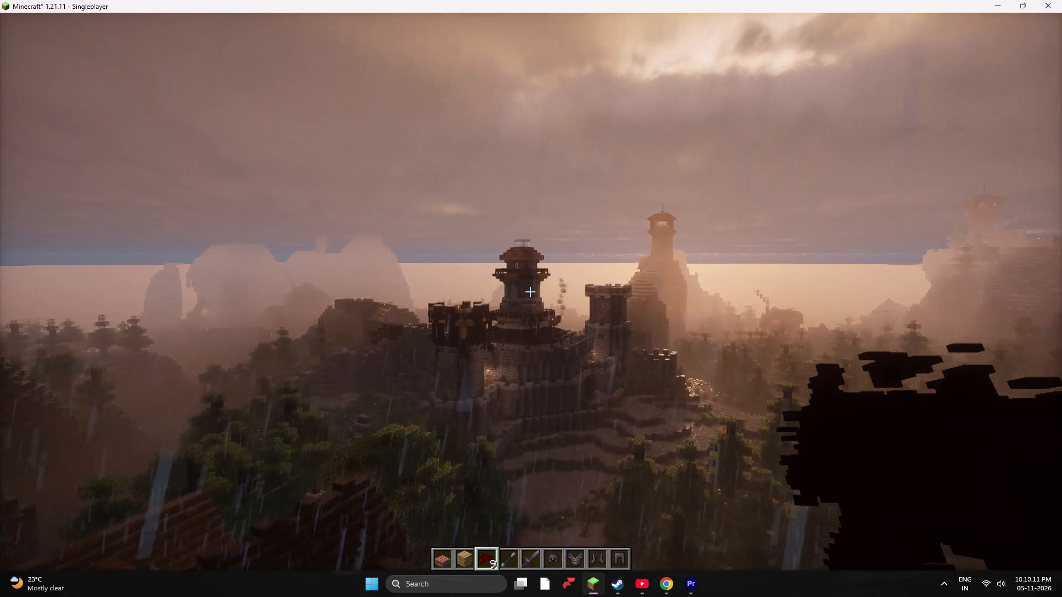
# Fly up to the stone castle and over its red-roofed central tower to examine it as a scene location.
pyautogui.press('space')
pyautogui.press('space')
pyautogui.press('space')
pyautogui.press('space')
pyautogui.press('space')
pyautogui.press('space')
pyautogui.press('space')
pyautogui.press('space')
pyautogui.press('space')
pyautogui.press('space')
pyautogui.press('space')
pyautogui.press('space')
pyautogui.press('space')
pyautogui.press('space')
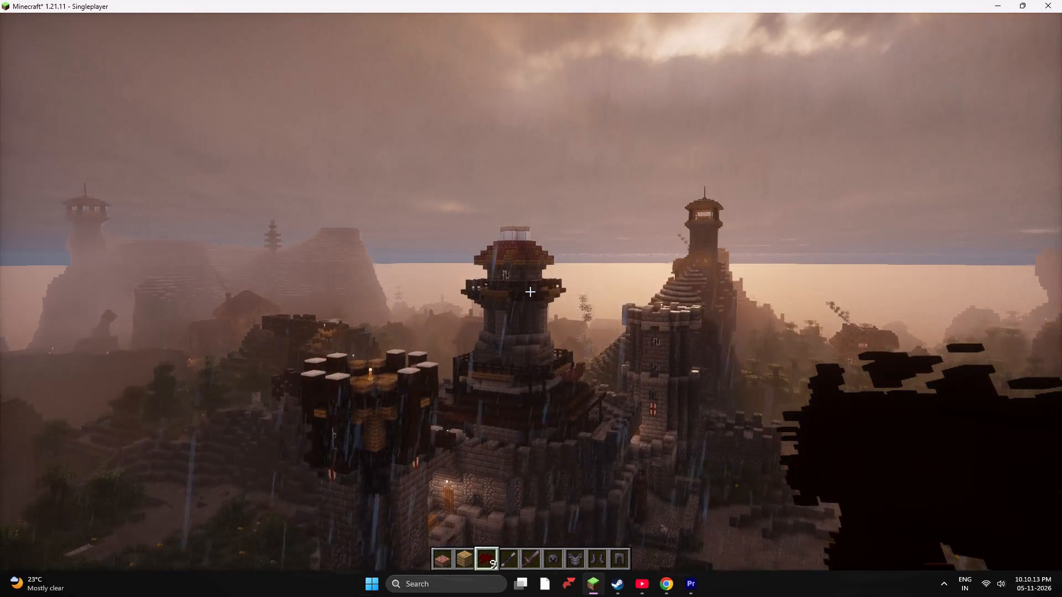
pyautogui.press('q')
pyautogui.press('space')
pyautogui.press('space')
pyautogui.press('space')
pyautogui.press('space')
pyautogui.press('space')
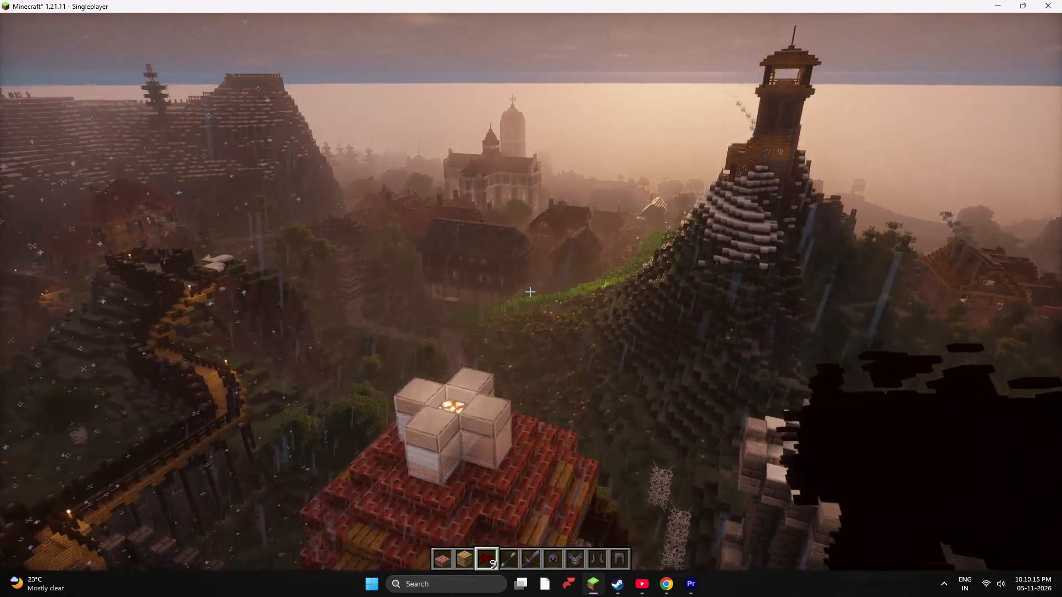
# Fly off the castle's red-roofed tower and alongside the torch-lit wooden walkway to examine it as a scene location.
pyautogui.press('d')
pyautogui.hotkey('shift', 'w')
pyautogui.hotkey('shift', 'w')
pyautogui.hotkey('shift', 'w')
pyautogui.hotkey('shift', 'w')
pyautogui.hotkey('shift', 'w')
pyautogui.hotkey('shift', 'w')
pyautogui.hotkey('shift', 'w')
pyautogui.hotkey('shift', 'w')
pyautogui.hotkey('shift', 'w')
pyautogui.hotkey('shift', 'w')
pyautogui.hotkey('shift', 'w')
pyautogui.hotkey('shift', 'w')
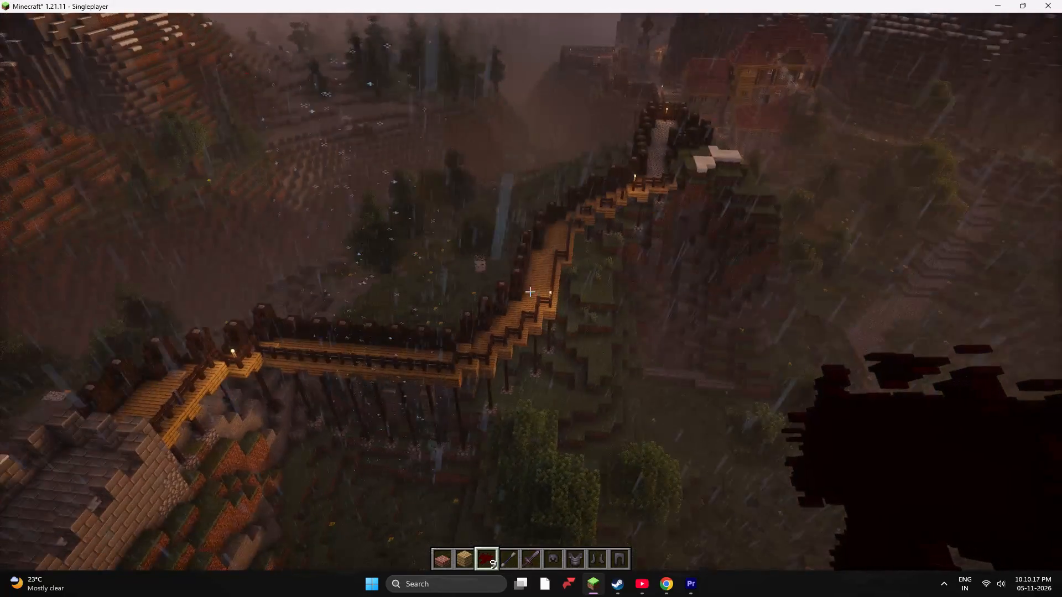
pyautogui.hotkey('shift', 'd')
pyautogui.hotkey('shift', 'd')
pyautogui.hotkey('shift', 'd')
pyautogui.hotkey('shift', 'd')
pyautogui.hotkey('shift', 'd')
pyautogui.hotkey('shift', 'd')
pyautogui.hotkey('shift', 'd')
pyautogui.hotkey('shift', 'd')
pyautogui.hotkey('shift', 'd')
pyautogui.hotkey('shift', 'd')
pyautogui.hotkey('shift', 'd')
pyautogui.hotkey('shift', 'd')
pyautogui.hotkey('shift', 'd')
pyautogui.hotkey('shift', 'd')
pyautogui.hotkey('shift', 'd')
pyautogui.hotkey('shift', 'd')
pyautogui.hotkey('shift', 'd')
pyautogui.hotkey('shift', 'd')
pyautogui.hotkey('shift', 'd')
pyautogui.hotkey('shift', 'd')
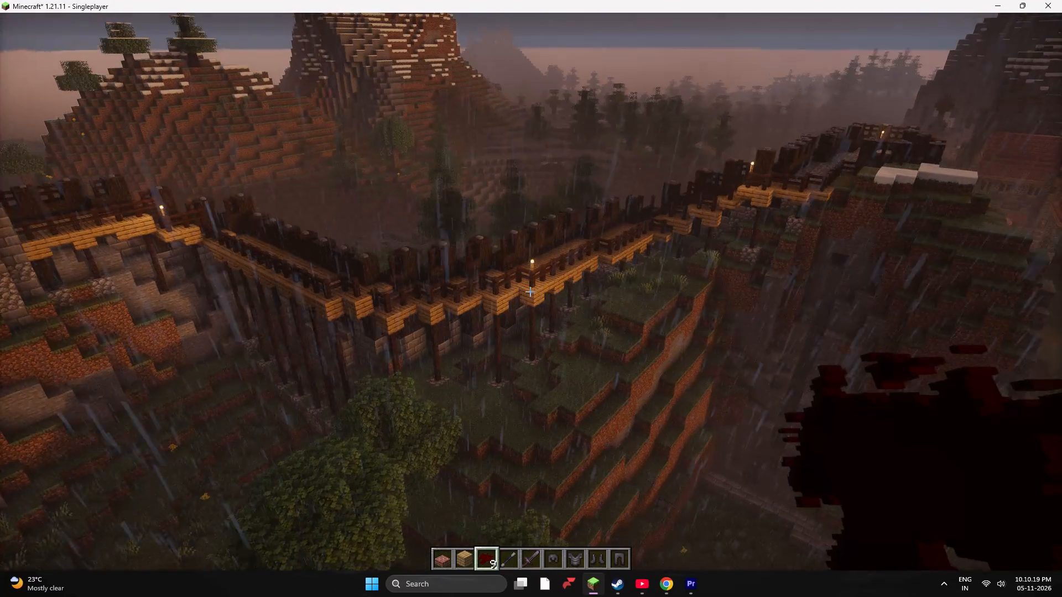
# Fly along the walkway to its far end and rise to examine the red-roofed house and hilltop watchtower.
pyautogui.hotkey('shift', 'w')
pyautogui.press('q')
pyautogui.press('q')
pyautogui.press('space')
pyautogui.press('space')
pyautogui.press('space')
pyautogui.press('space')
pyautogui.press('space')
pyautogui.press('space')
pyautogui.press('space')
pyautogui.press('space')
pyautogui.press('space')
pyautogui.press('space')
pyautogui.press('space')
pyautogui.press('space')
pyautogui.press('space')
pyautogui.press('space')
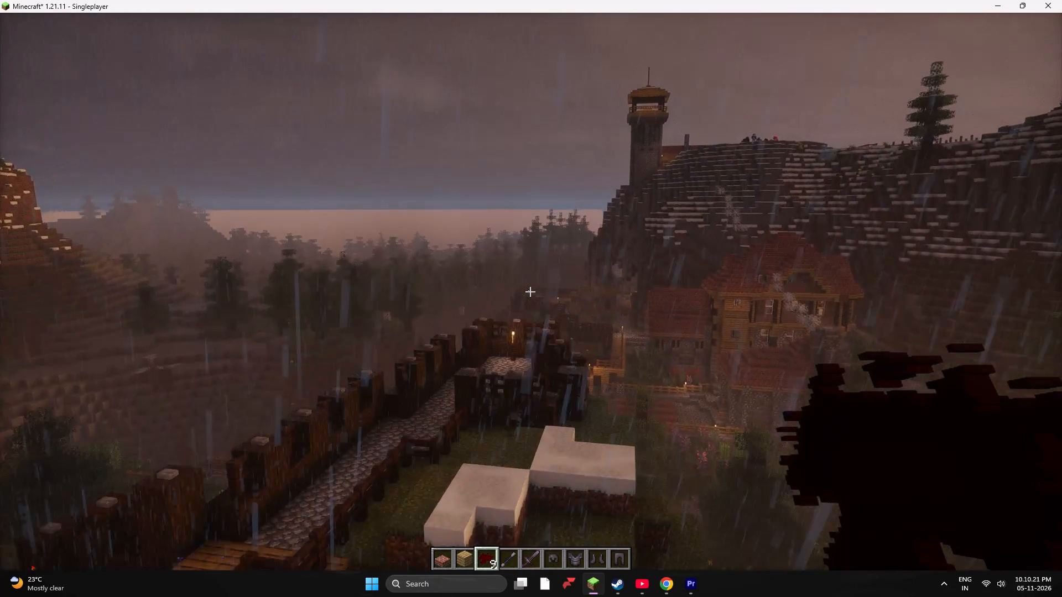
# Turn back and fly towards the stone castle to examine its entrance side and towers up close.
pyautogui.press('a')
pyautogui.press('a')
pyautogui.press('a')
pyautogui.press('a')
pyautogui.press('a')
pyautogui.press('a')
pyautogui.press('a')
pyautogui.press('a')
pyautogui.press('a')
pyautogui.write('wq')
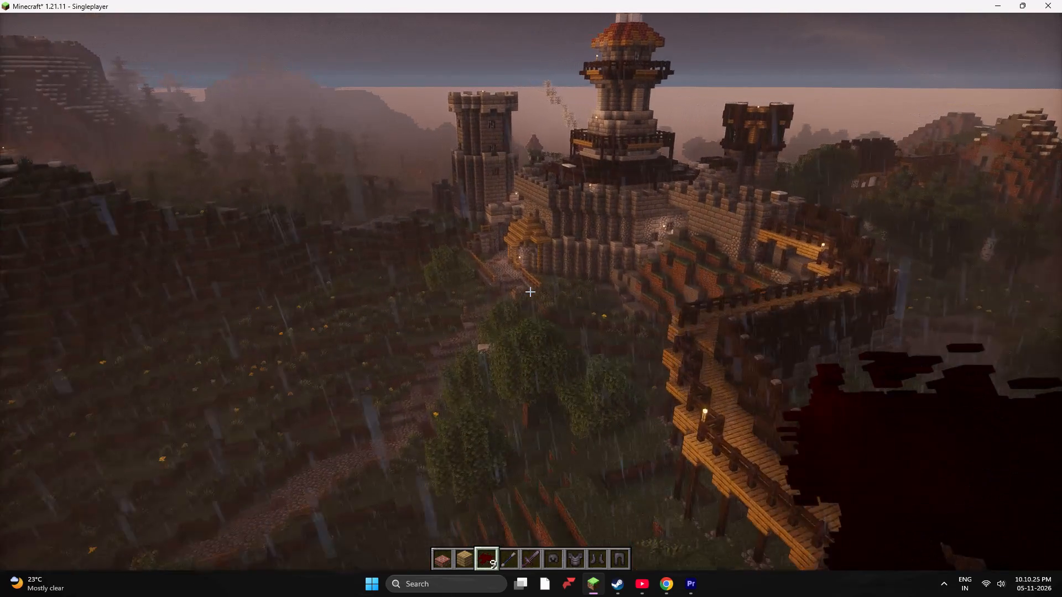
pyautogui.press('a')
pyautogui.press('a')
pyautogui.press('a')
pyautogui.press('a')
pyautogui.press('a')
pyautogui.press('a')
pyautogui.press('a')
pyautogui.press('a')
pyautogui.press('a')
pyautogui.press('a')
pyautogui.press('a')
pyautogui.press('a')
pyautogui.press('a')
pyautogui.press('a')
pyautogui.press('a')
pyautogui.press('a')
pyautogui.press('a')
pyautogui.press('a')
pyautogui.press('a')
pyautogui.press('a')
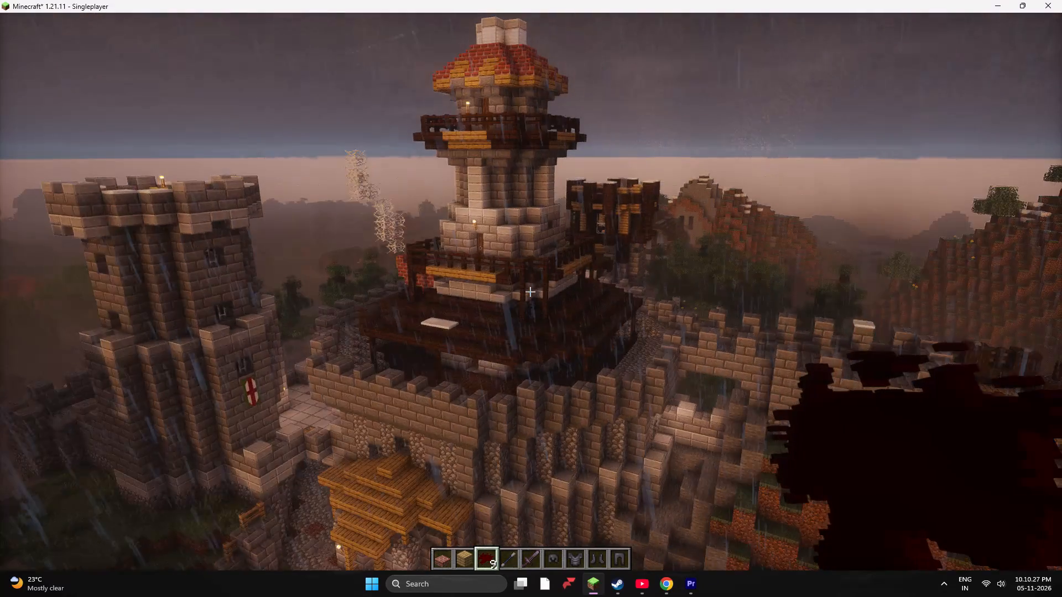
# Back away from the castle's entrance to examine a wide view of its towers, walls and approach path.
pyautogui.press('s')
pyautogui.press('s')
pyautogui.press('s')
pyautogui.press('s')
pyautogui.press('s')
pyautogui.press('s')
pyautogui.press('s')
pyautogui.press('s')
pyautogui.press('s')
pyautogui.press('s')
pyautogui.press('s')
pyautogui.press('s')
pyautogui.press('s')
pyautogui.press('s')
pyautogui.press('s')
pyautogui.press('s')
pyautogui.press('s')
pyautogui.press('s')
pyautogui.press('s')
pyautogui.press('s')
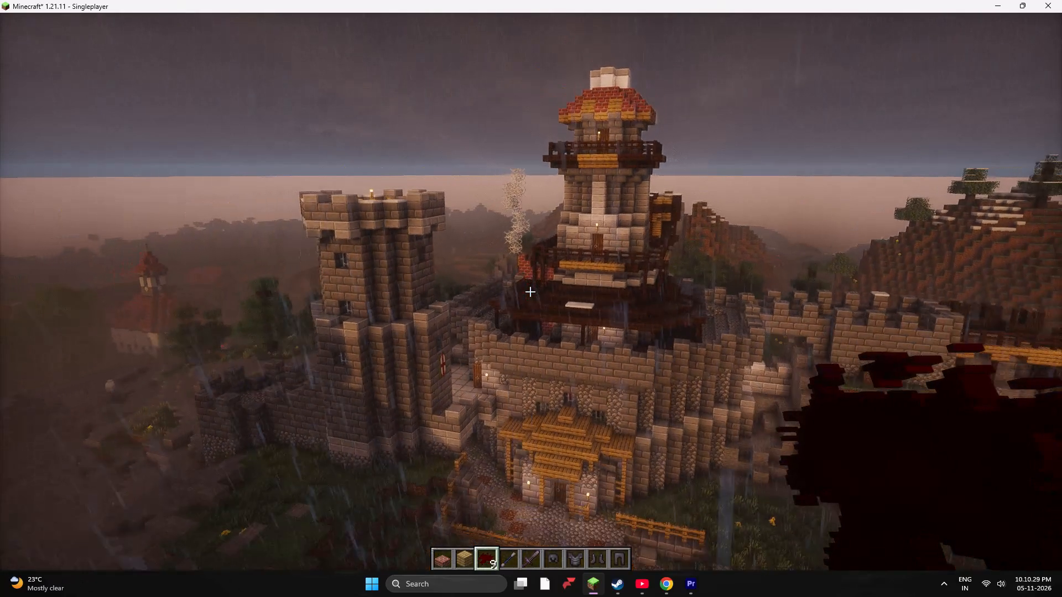
pyautogui.press('d')
pyautogui.press('d')
pyautogui.press('d')
pyautogui.press('d')
pyautogui.press('d')
pyautogui.press('d')
pyautogui.press('d')
pyautogui.press('d')
pyautogui.press('d')
pyautogui.press('d')
pyautogui.press('d')
pyautogui.press('d')
pyautogui.press('d')
pyautogui.press('d')
pyautogui.press('w')
pyautogui.press('w')
pyautogui.press('w')
pyautogui.press('w')
pyautogui.press('w')
pyautogui.press('w')
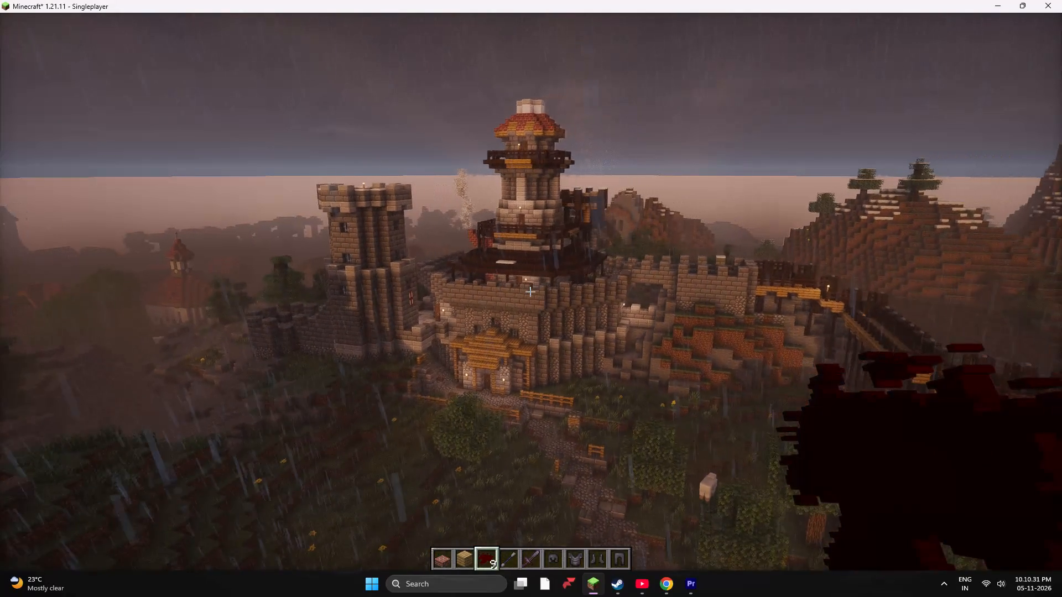
# Fly from the castle front towards the wooden walkway to examine the snow-streaked mountain and misty forest behind it.
pyautogui.press('a')
pyautogui.press('q')
pyautogui.press('q')
pyautogui.press('q')
pyautogui.press('q')
pyautogui.press('q')
pyautogui.press('q')
pyautogui.press('q')
pyautogui.press('q')
pyautogui.press('q')
pyautogui.press('q')
pyautogui.press('q')
pyautogui.press('q')
pyautogui.press('q')
pyautogui.press('q')
pyautogui.press('q')
pyautogui.press('q')
pyautogui.press('q')
pyautogui.press('q')
pyautogui.press('q')
pyautogui.press('q')
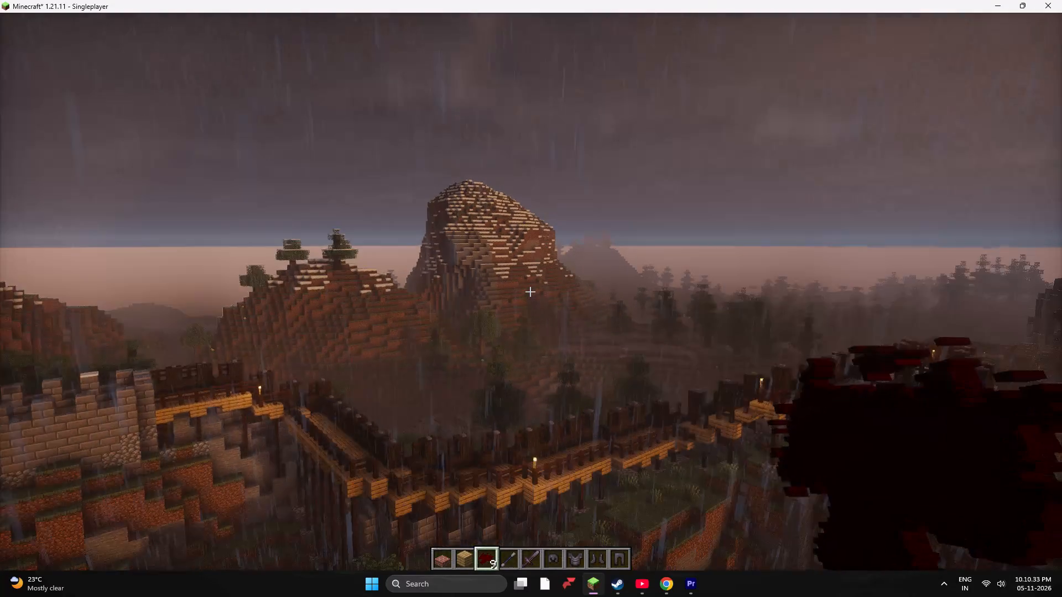